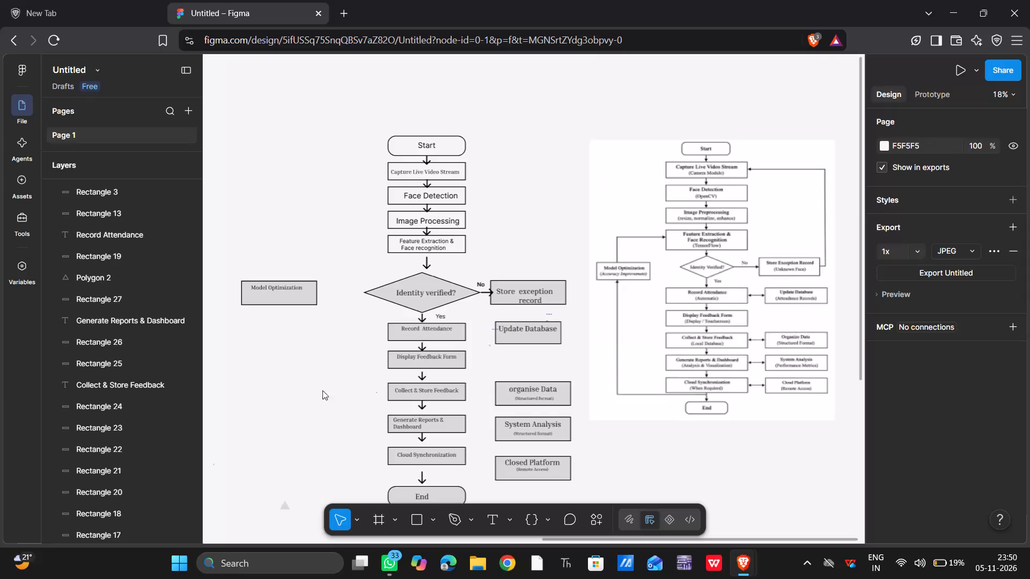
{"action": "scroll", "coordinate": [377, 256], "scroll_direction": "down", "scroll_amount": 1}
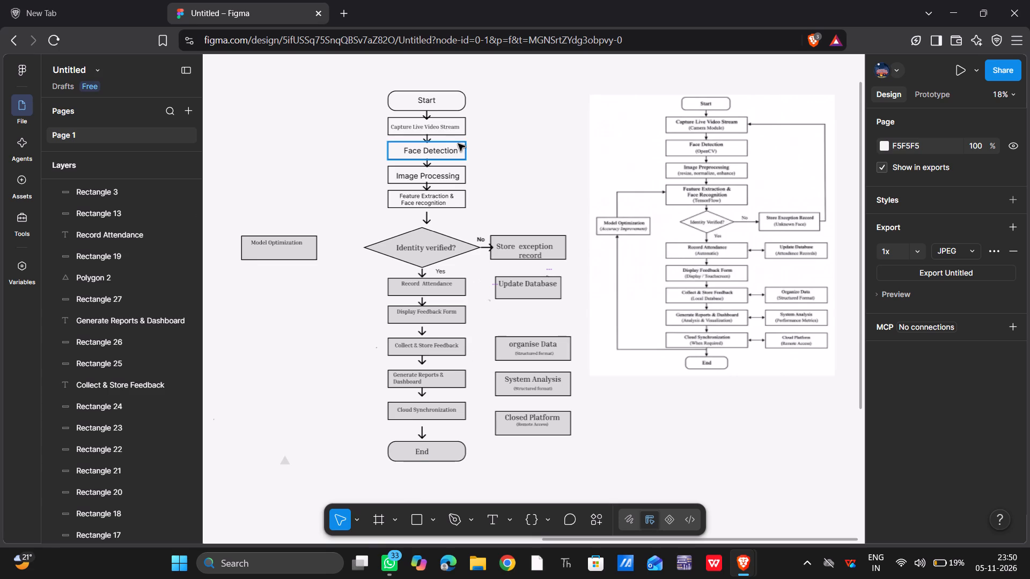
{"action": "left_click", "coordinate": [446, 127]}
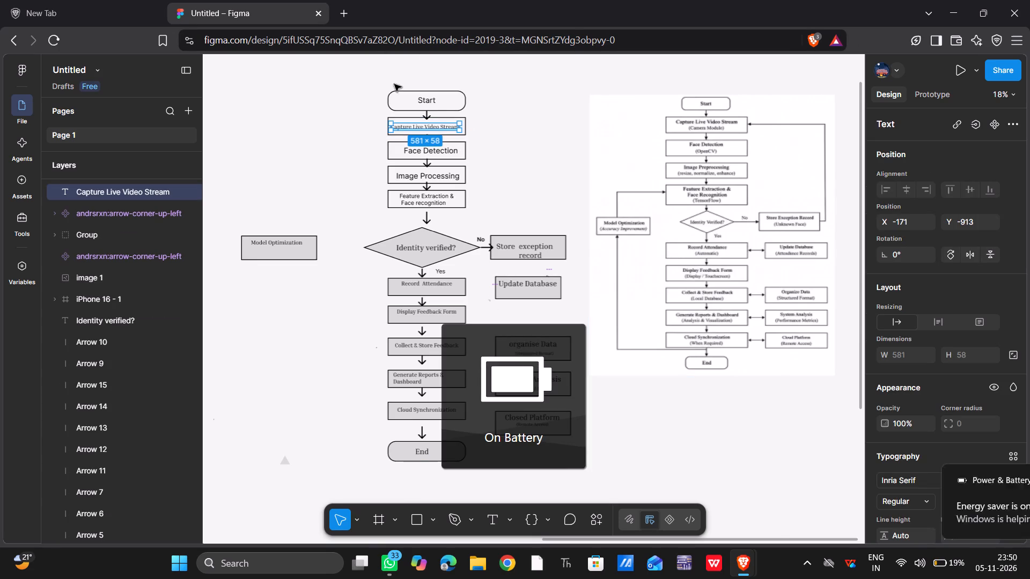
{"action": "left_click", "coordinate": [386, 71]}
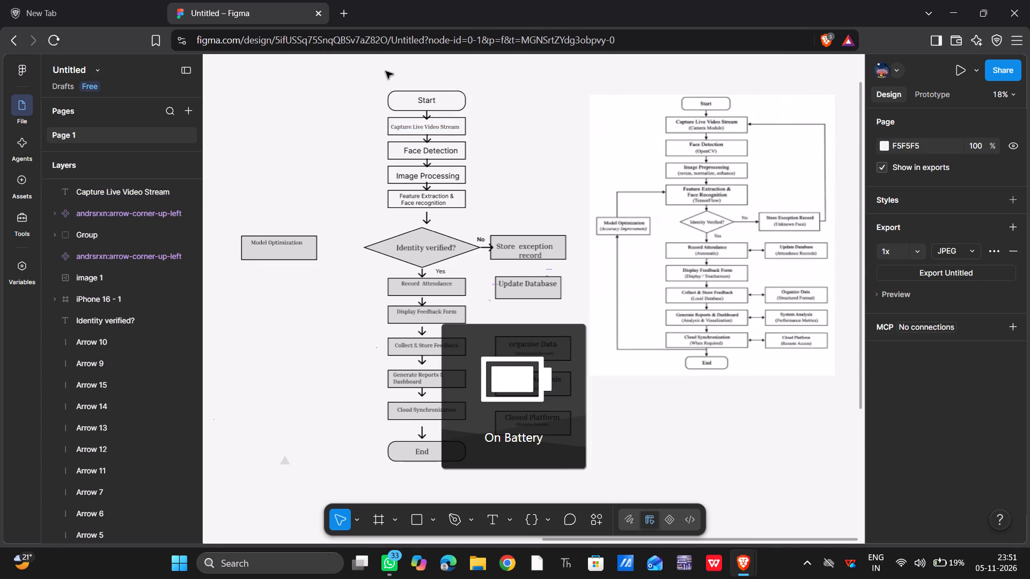
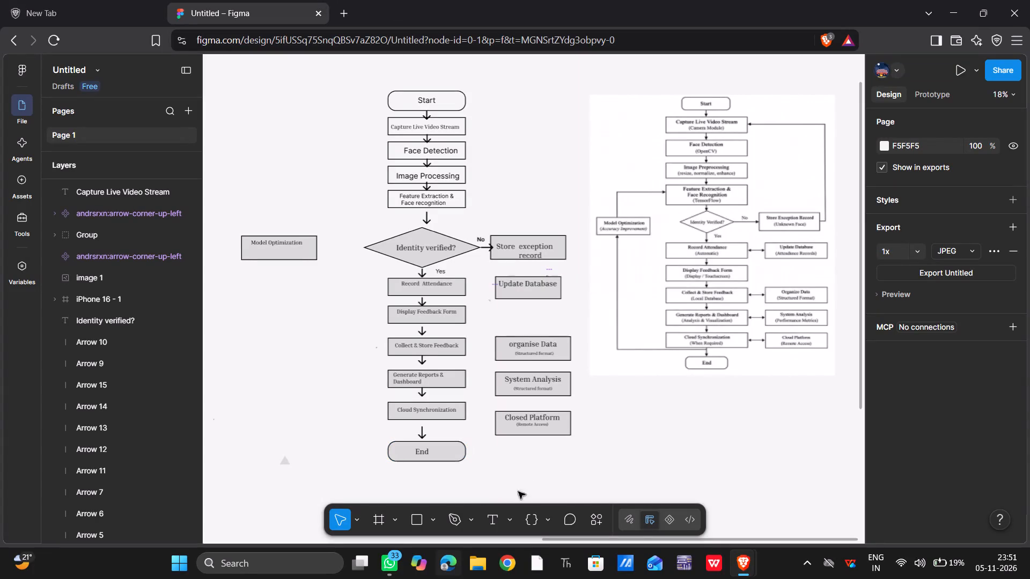
Place a horizontal arrow 100 wide between the Record Attendance and Update Database boxes.
{"action": "left_click", "coordinate": [431, 516]}
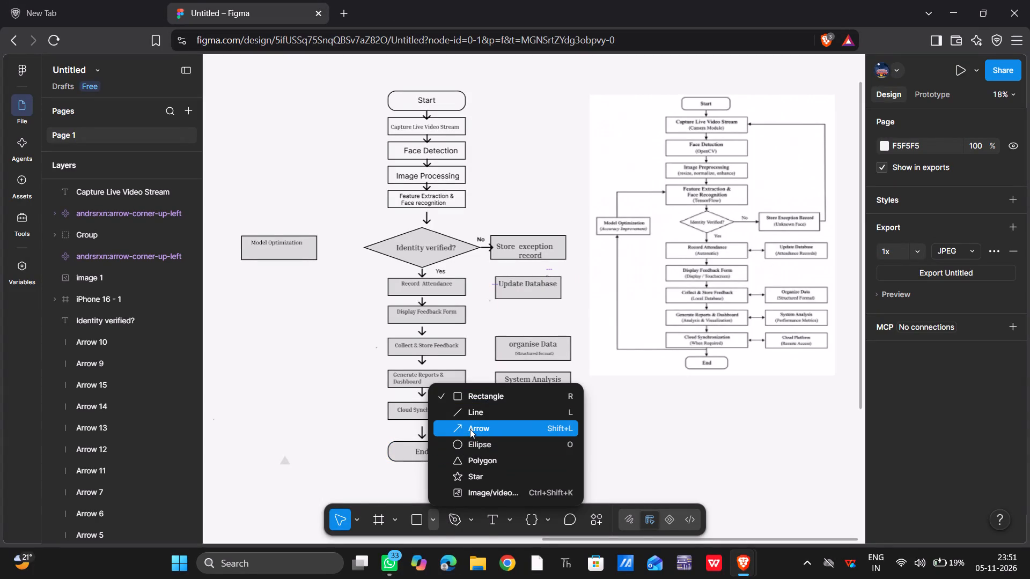
{"action": "left_click", "coordinate": [470, 429]}
{"action": "left_click", "coordinate": [475, 293]}
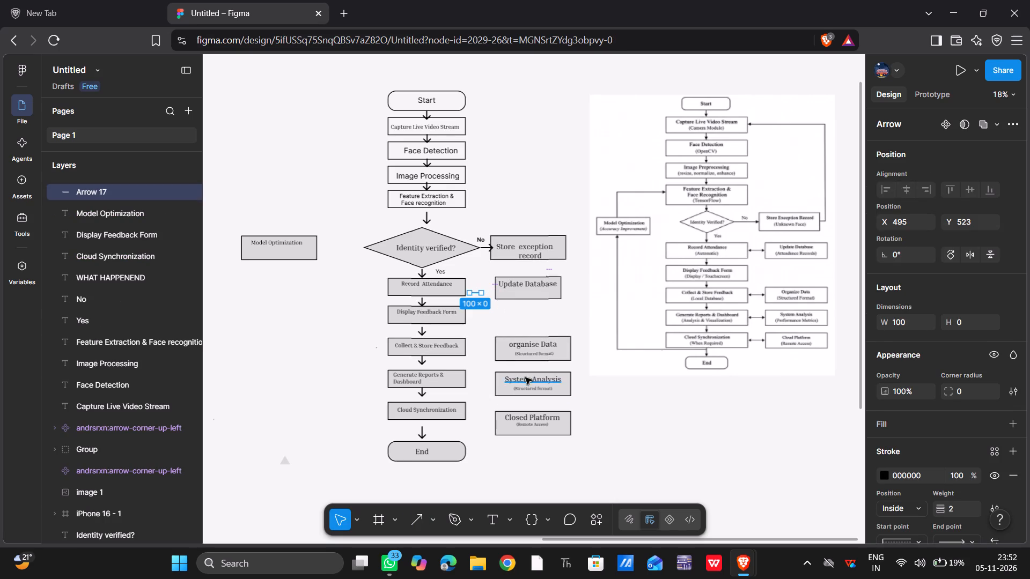
{"action": "left_click", "coordinate": [506, 453]}
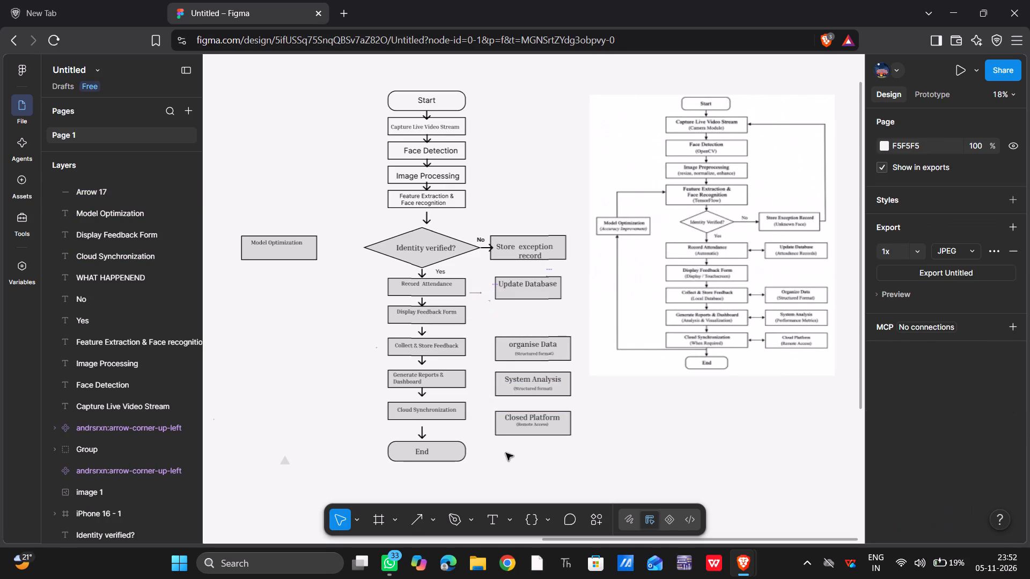
Set the stroke weight of the new arrow beside Record Attendance to 6.
{"action": "left_click", "coordinate": [475, 291]}
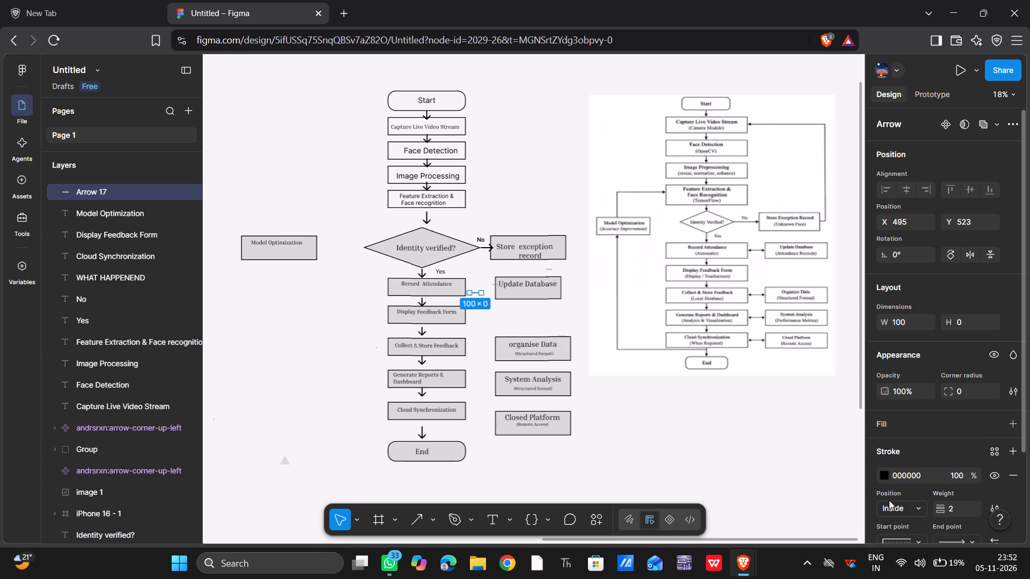
{"action": "left_click", "coordinate": [955, 508]}
{"action": "key", "text": "BackSpace"}
{"action": "key", "text": "m"}
{"action": "key", "text": "BackSpace"}
{"action": "key", "text": "6"}
{"action": "key", "text": "Return"}
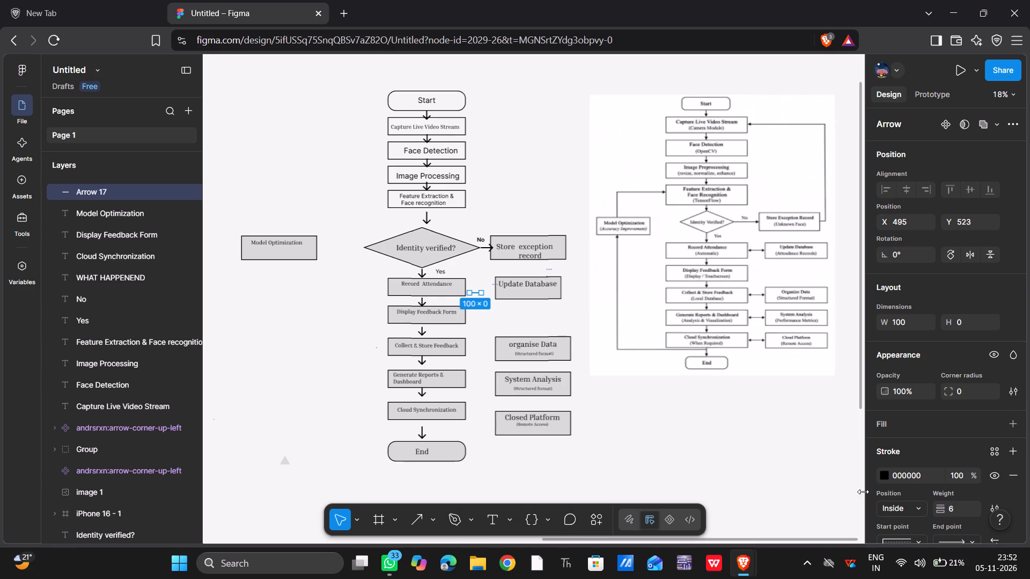
{"action": "left_click", "coordinate": [807, 473]}
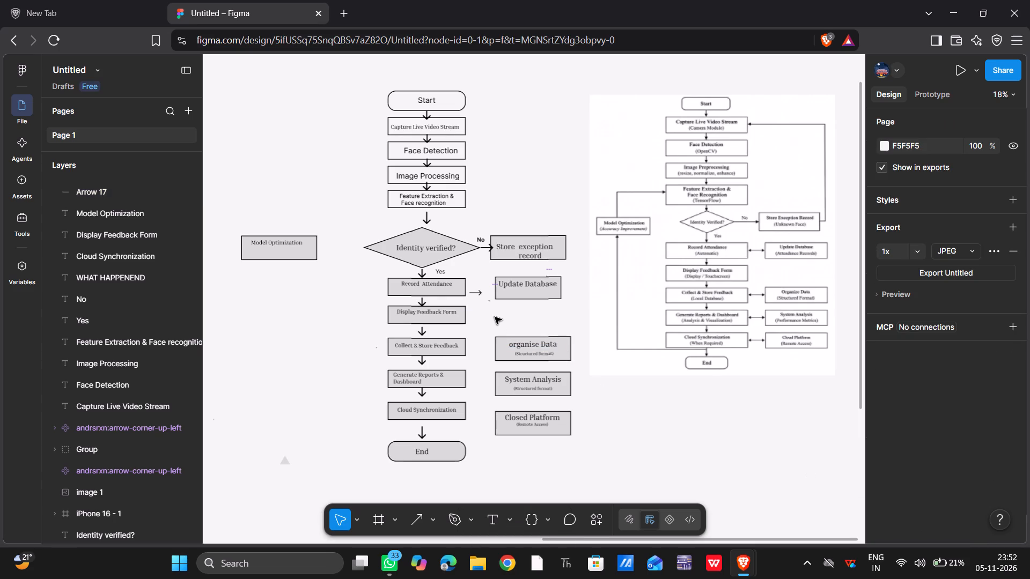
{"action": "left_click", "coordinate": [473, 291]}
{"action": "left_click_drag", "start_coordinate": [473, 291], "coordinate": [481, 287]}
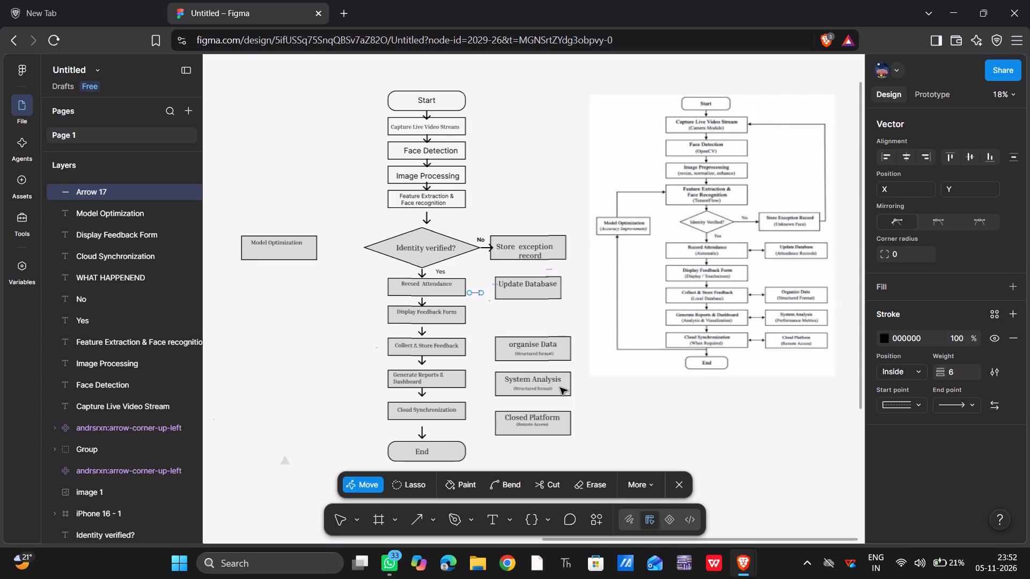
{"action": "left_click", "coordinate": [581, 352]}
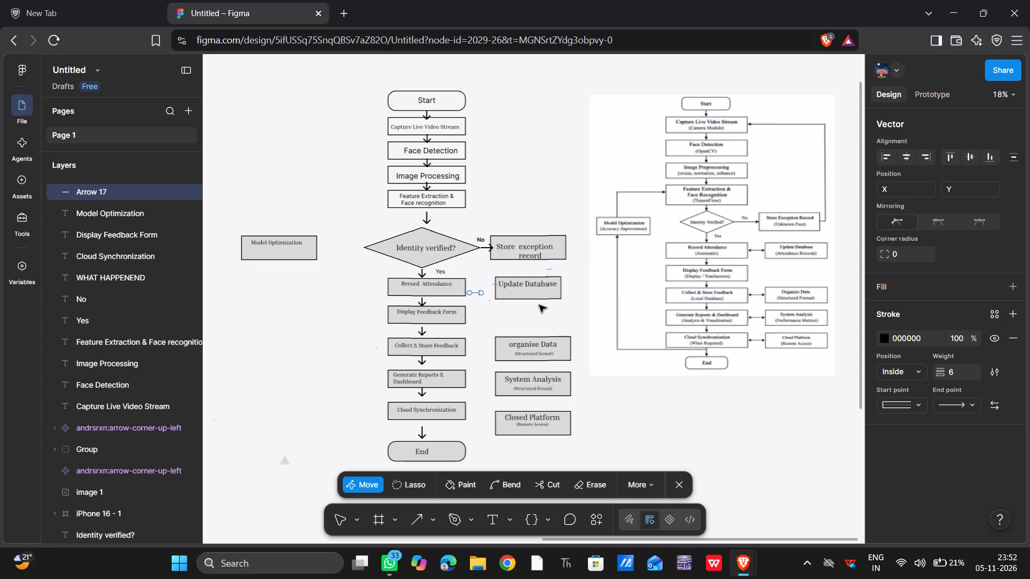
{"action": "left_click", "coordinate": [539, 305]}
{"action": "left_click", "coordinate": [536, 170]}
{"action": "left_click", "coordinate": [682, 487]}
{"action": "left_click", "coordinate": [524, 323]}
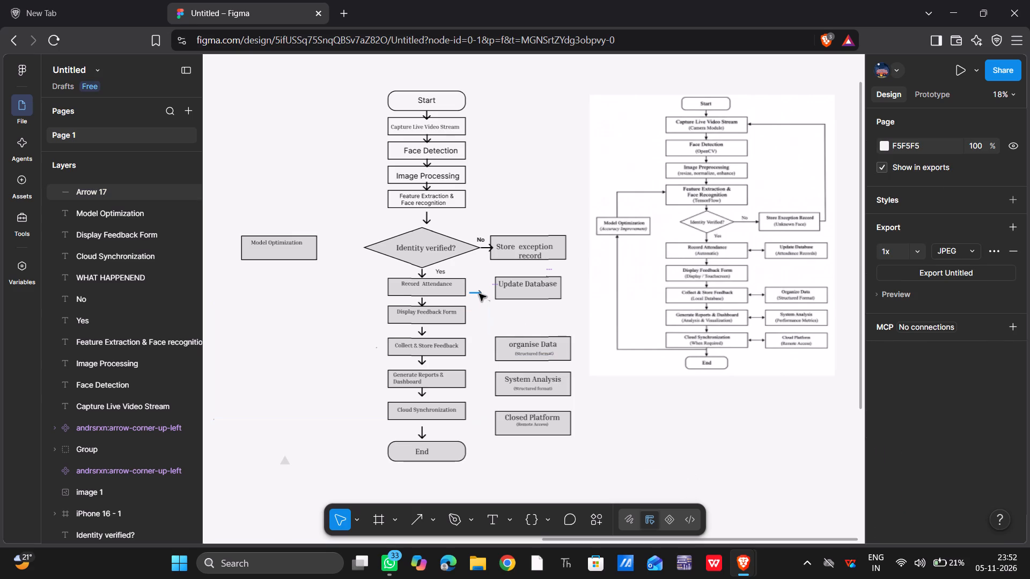
Move the new arrow into the gap before the Update Database box, at about X 562, Y 463.
{"action": "left_click_drag", "start_coordinate": [480, 292], "coordinate": [492, 289]}
{"action": "double_click", "coordinate": [492, 289]}
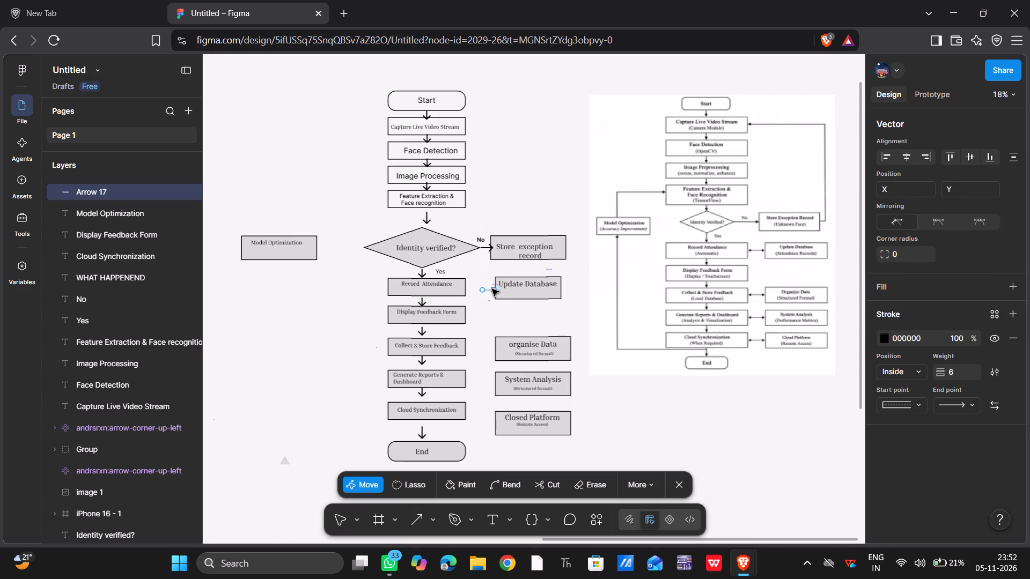
{"action": "left_click", "coordinate": [677, 482]}
{"action": "left_click", "coordinate": [519, 315]}
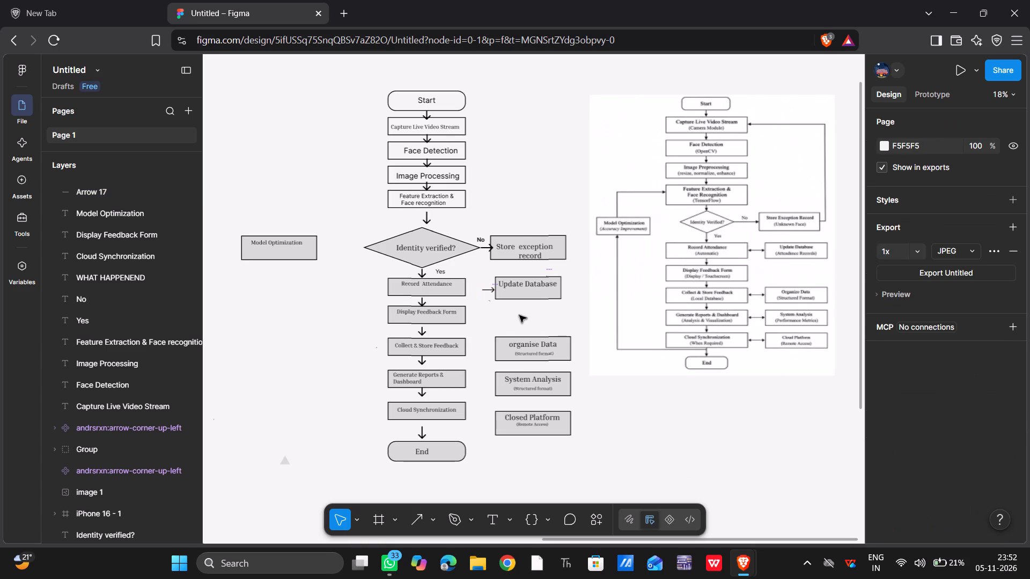
{"action": "left_click", "coordinate": [489, 289]}
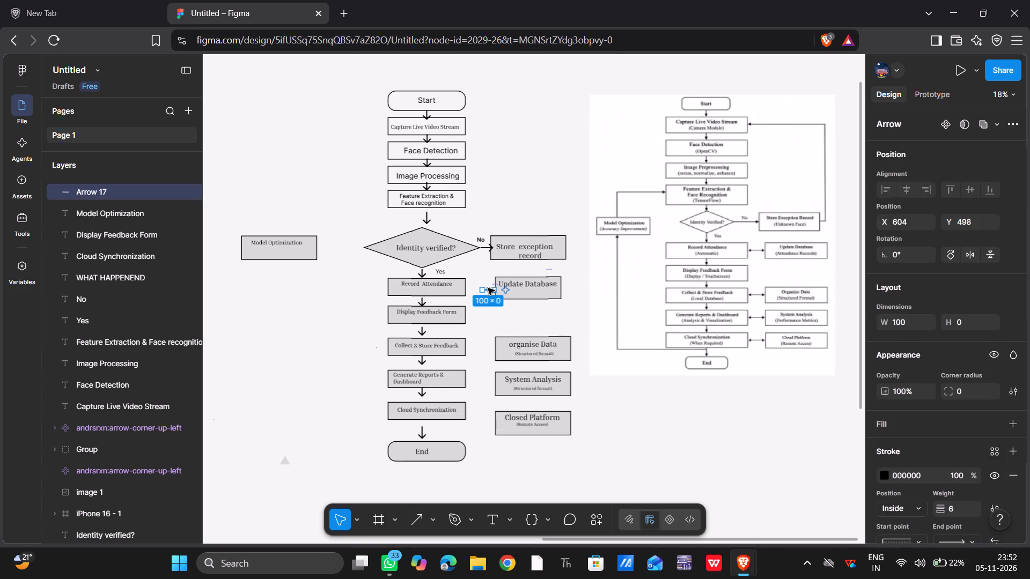
{"action": "left_click", "coordinate": [488, 285]}
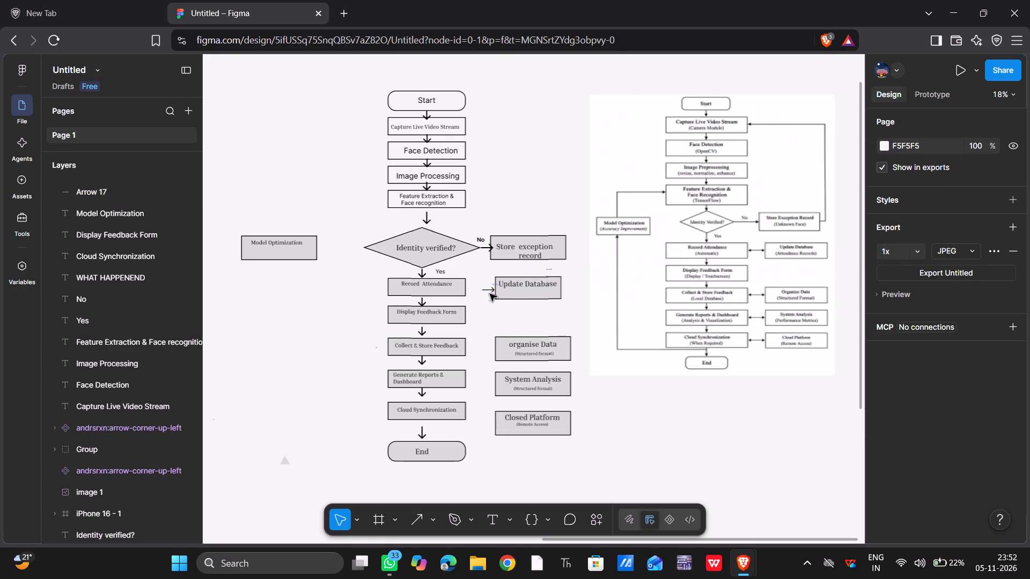
{"action": "left_click", "coordinate": [488, 290]}
{"action": "left_click_drag", "start_coordinate": [488, 290], "coordinate": [482, 289]}
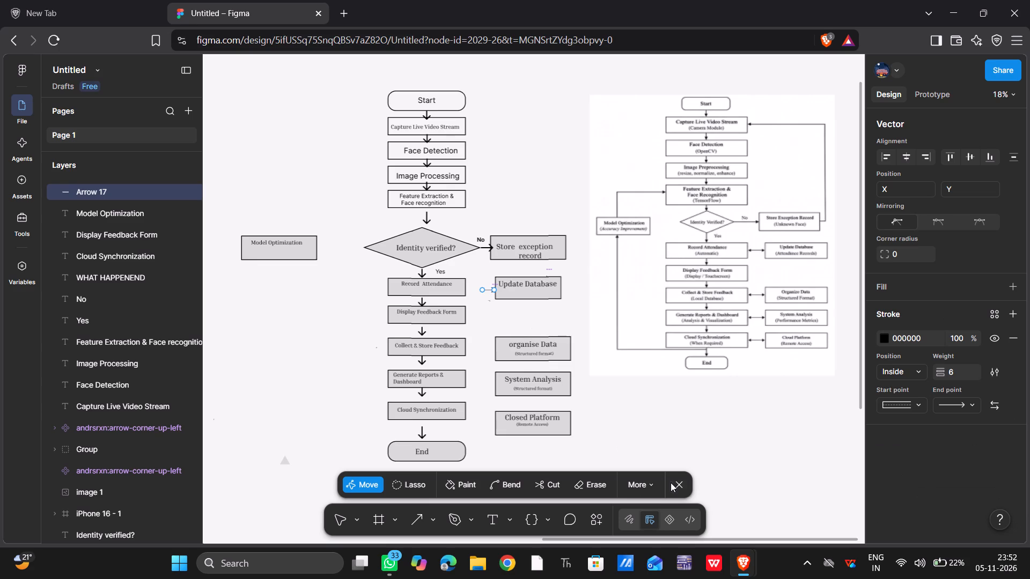
{"action": "left_click", "coordinate": [673, 482]}
{"action": "left_click", "coordinate": [527, 311]}
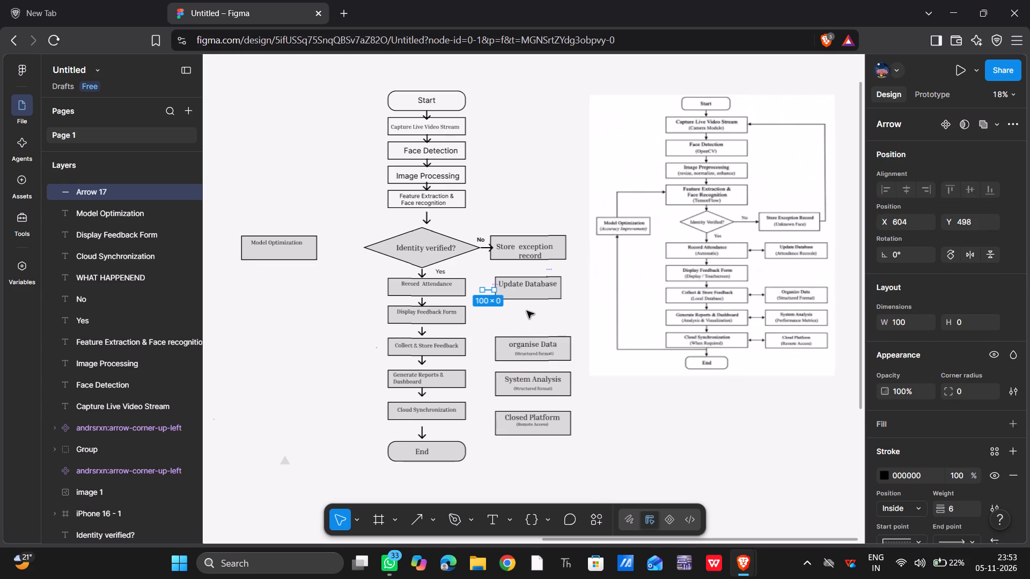
{"action": "left_click", "coordinate": [487, 288]}
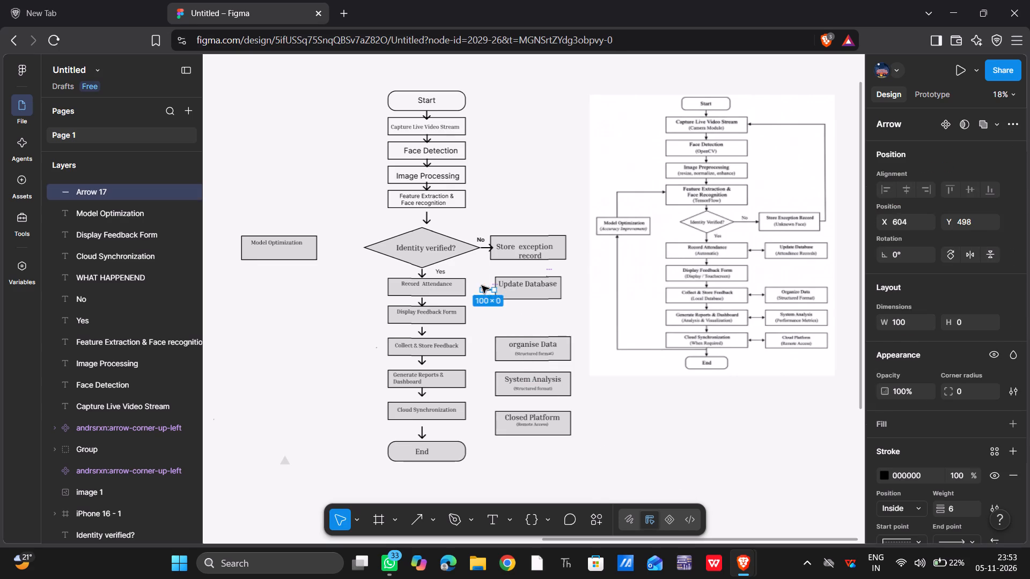
{"action": "left_click", "coordinate": [485, 288]}
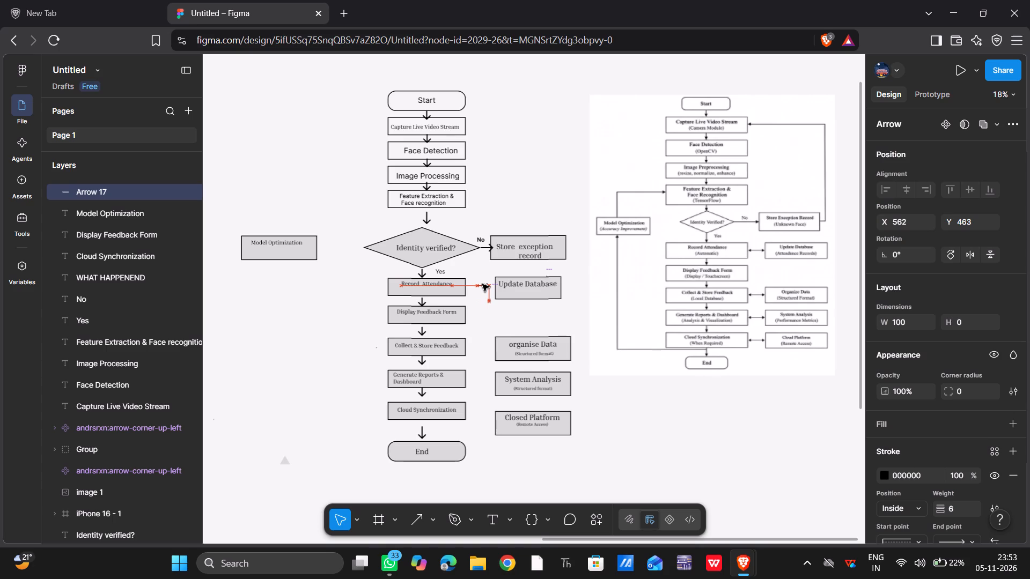
{"action": "left_click", "coordinate": [482, 284]}
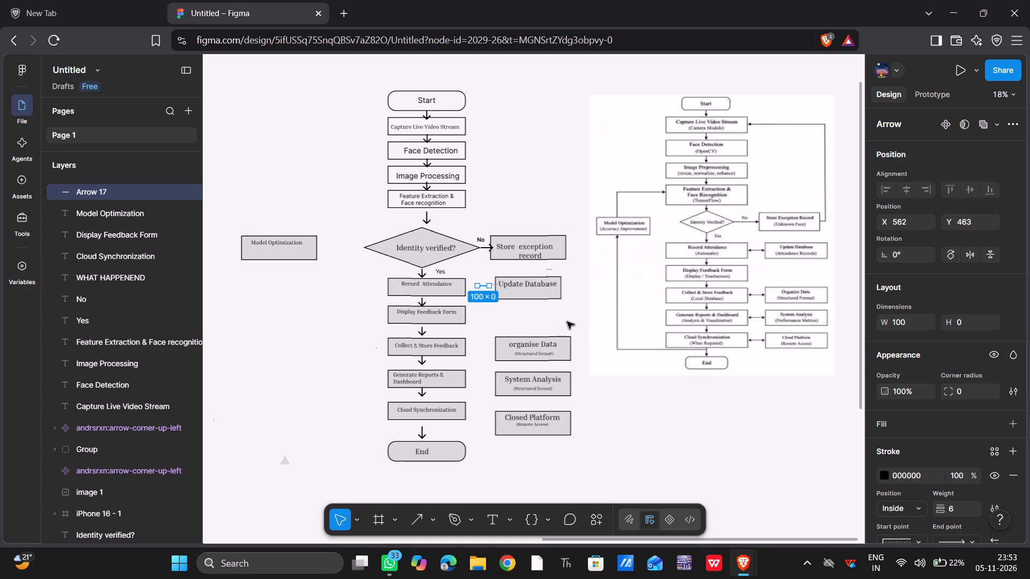
{"action": "left_click", "coordinate": [567, 322]}
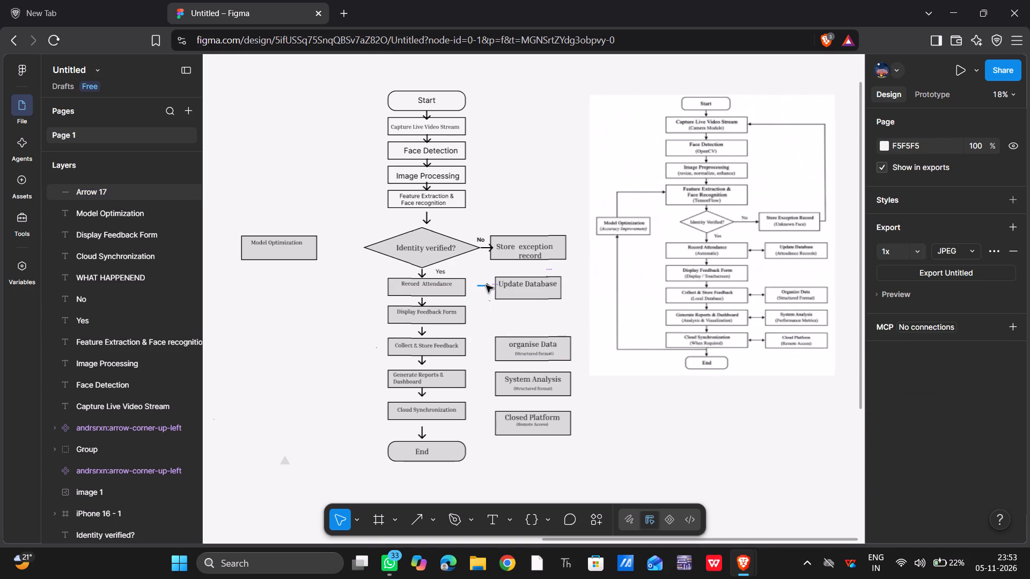
Duplicate the arrow between Record Attendance and Update Database in place.
{"action": "left_click", "coordinate": [485, 284]}
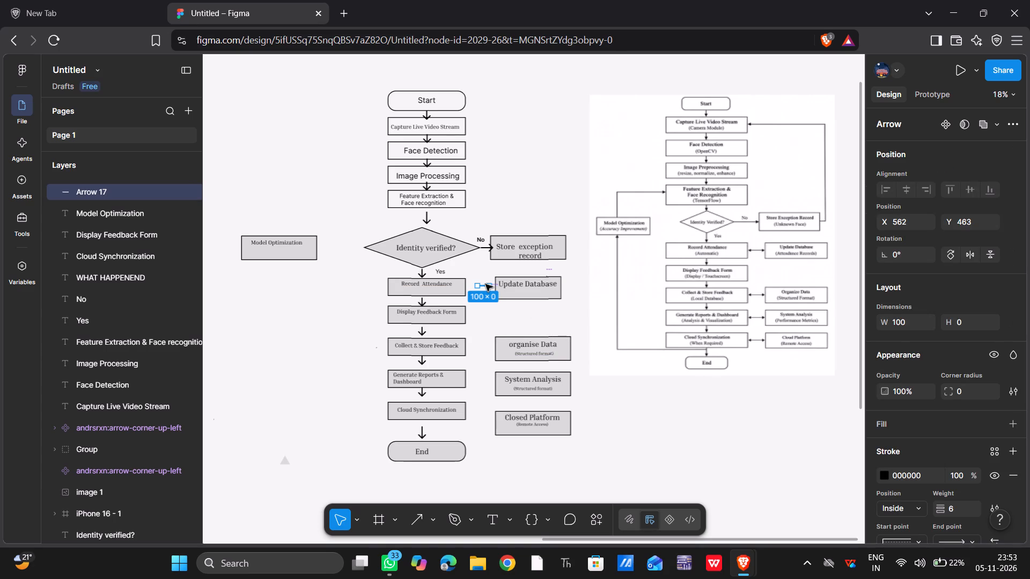
{"action": "key", "text": "ctrl+c"}
{"action": "key", "text": "ctrl+v"}
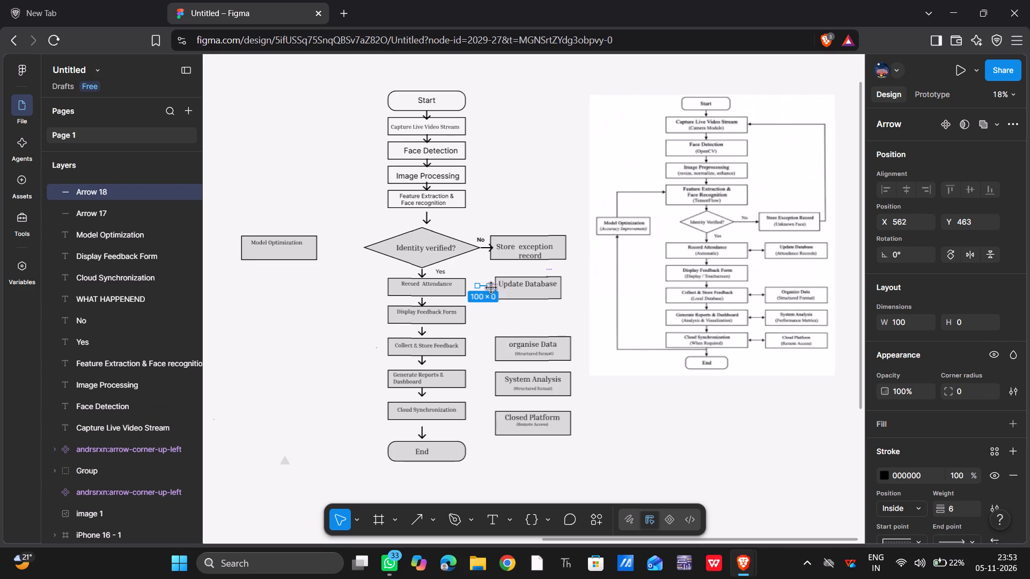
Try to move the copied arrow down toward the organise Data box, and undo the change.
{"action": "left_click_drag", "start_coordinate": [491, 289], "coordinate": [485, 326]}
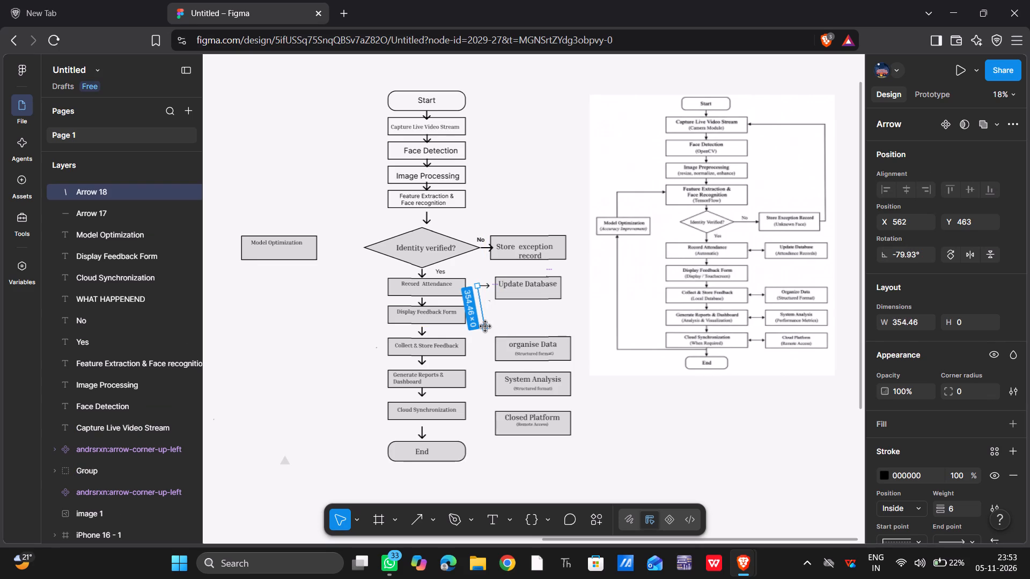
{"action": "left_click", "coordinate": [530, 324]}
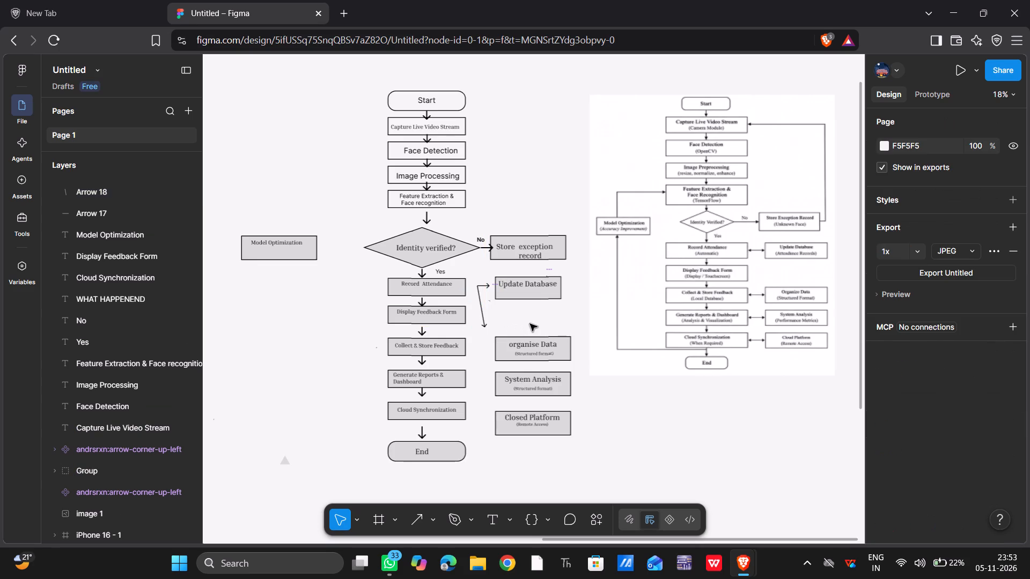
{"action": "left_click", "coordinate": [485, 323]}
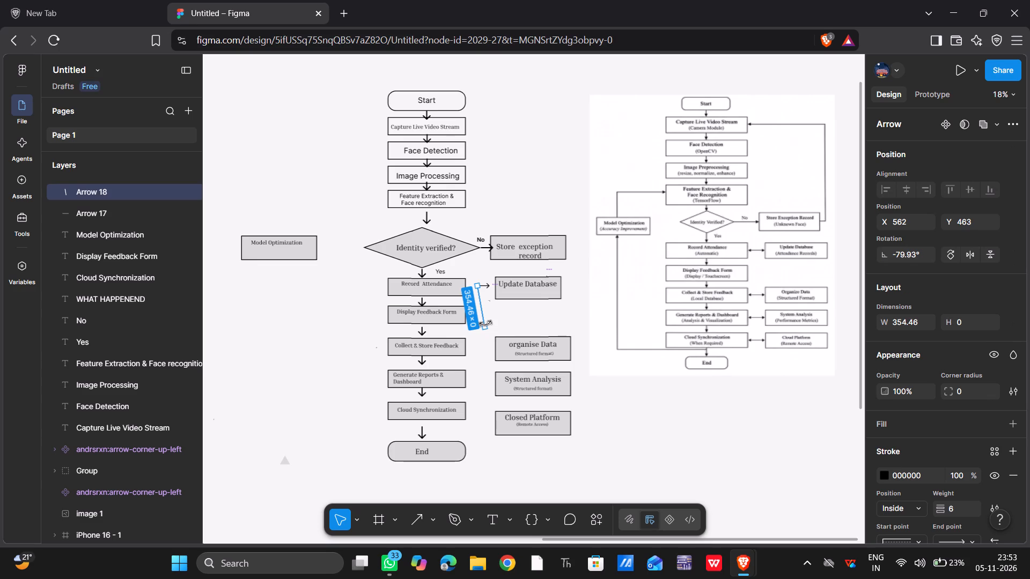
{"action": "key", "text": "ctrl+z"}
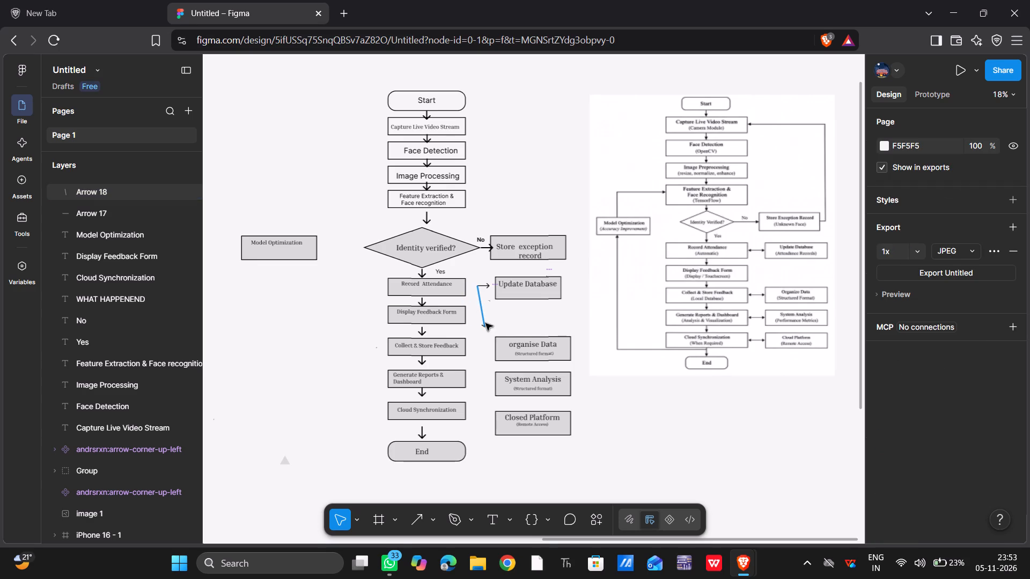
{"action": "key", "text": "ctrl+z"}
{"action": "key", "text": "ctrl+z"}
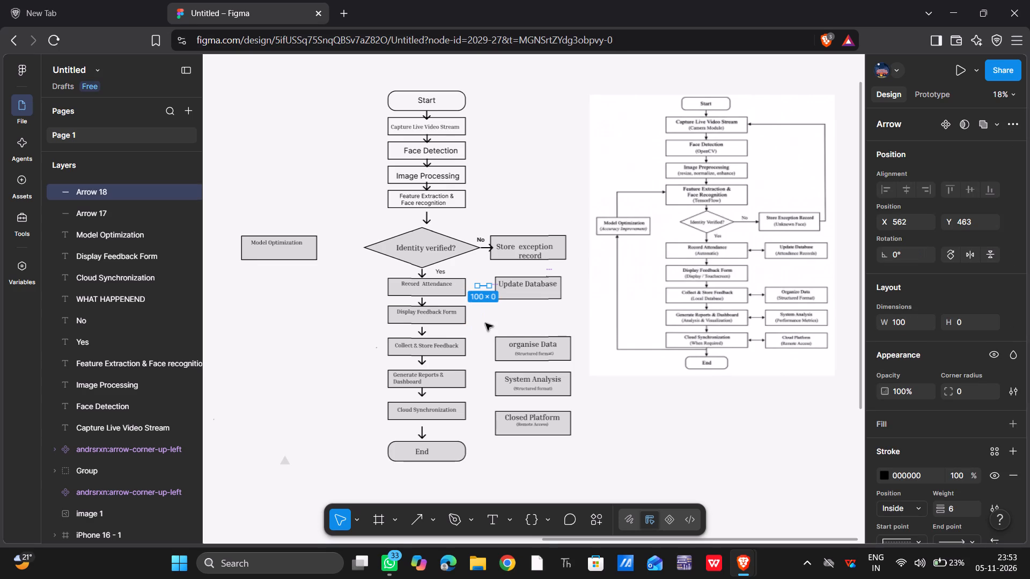
Move the copied arrow just below the original between Record Attendance and Update Database, at about X 538, Y 522.
{"action": "left_click", "coordinate": [503, 314]}
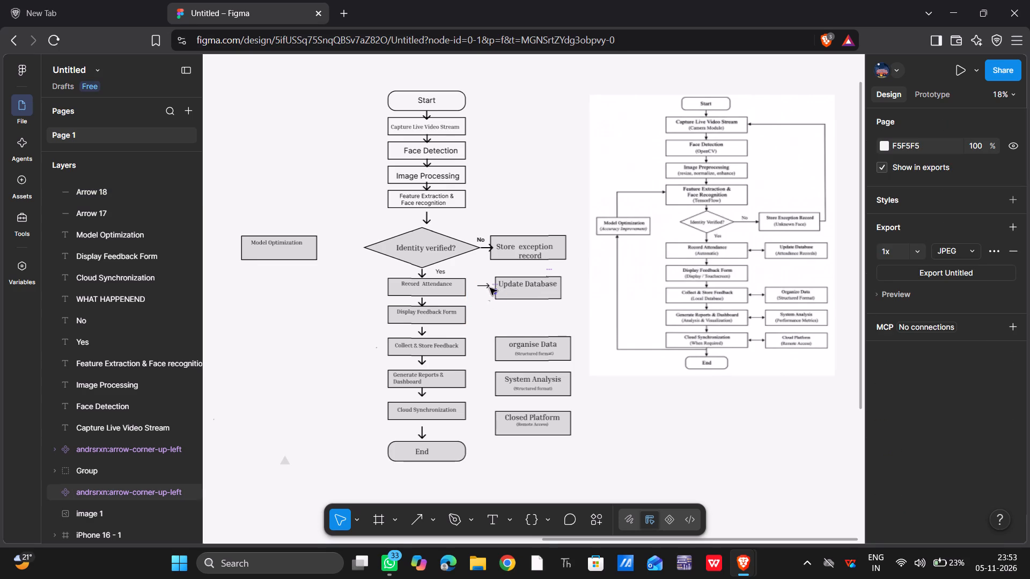
{"action": "left_click_drag", "start_coordinate": [484, 286], "coordinate": [484, 330]}
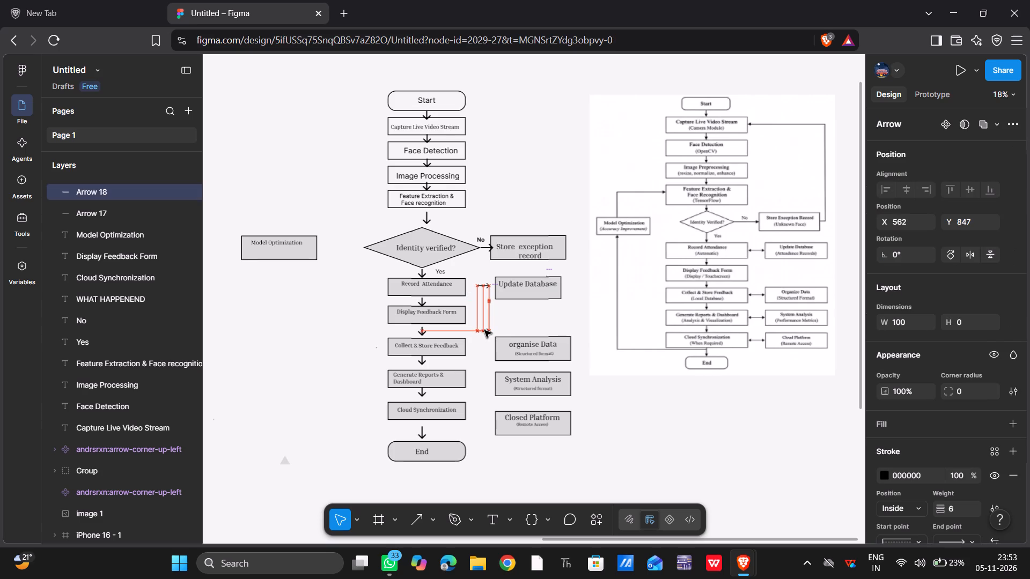
{"action": "left_click_drag", "start_coordinate": [484, 330], "coordinate": [481, 294]}
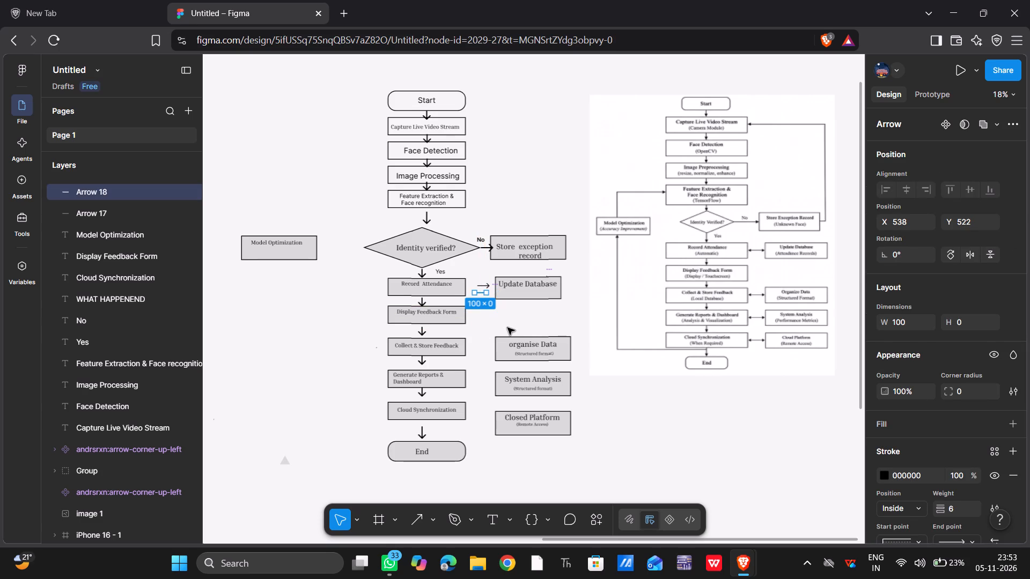
{"action": "left_click", "coordinate": [507, 328]}
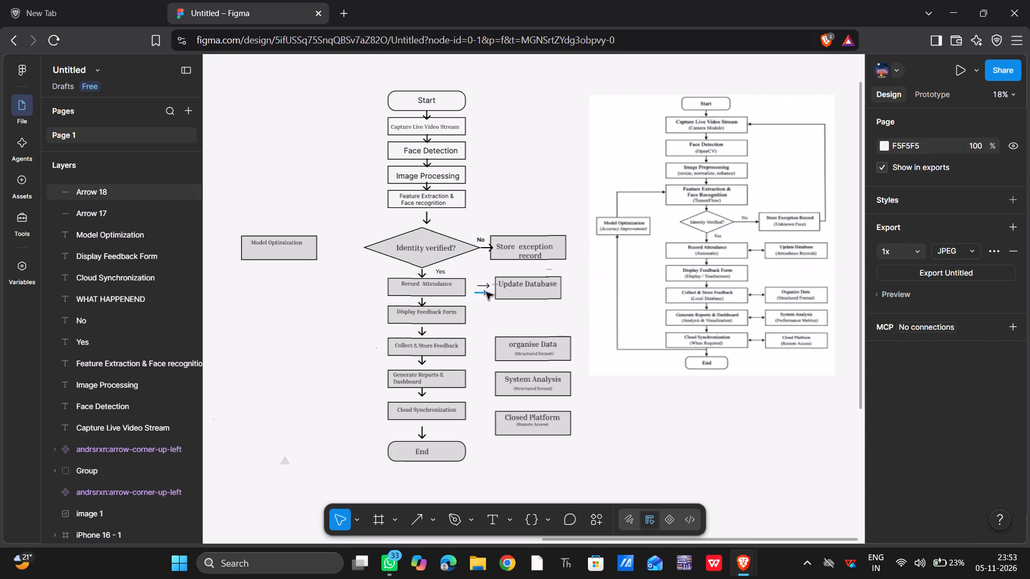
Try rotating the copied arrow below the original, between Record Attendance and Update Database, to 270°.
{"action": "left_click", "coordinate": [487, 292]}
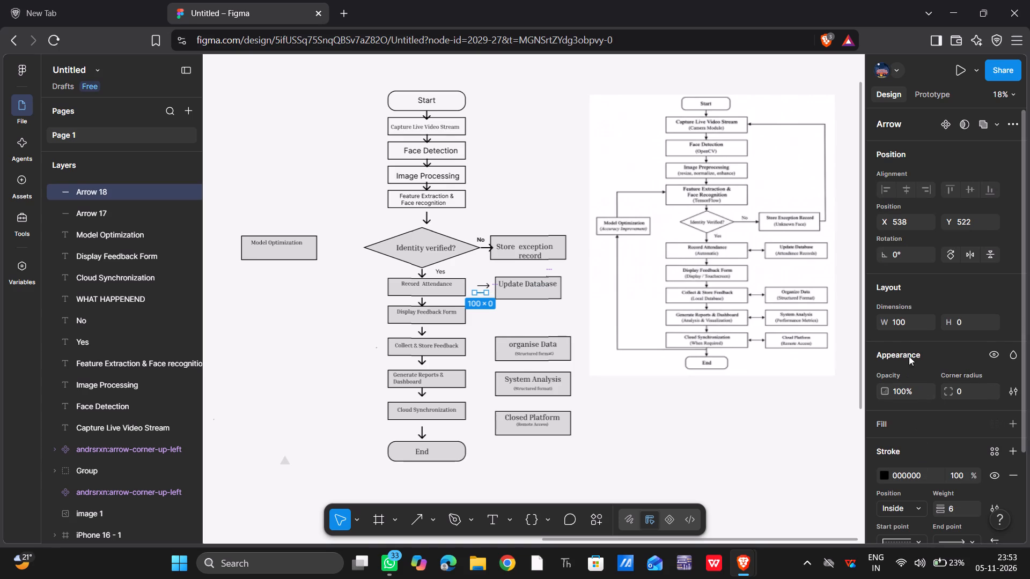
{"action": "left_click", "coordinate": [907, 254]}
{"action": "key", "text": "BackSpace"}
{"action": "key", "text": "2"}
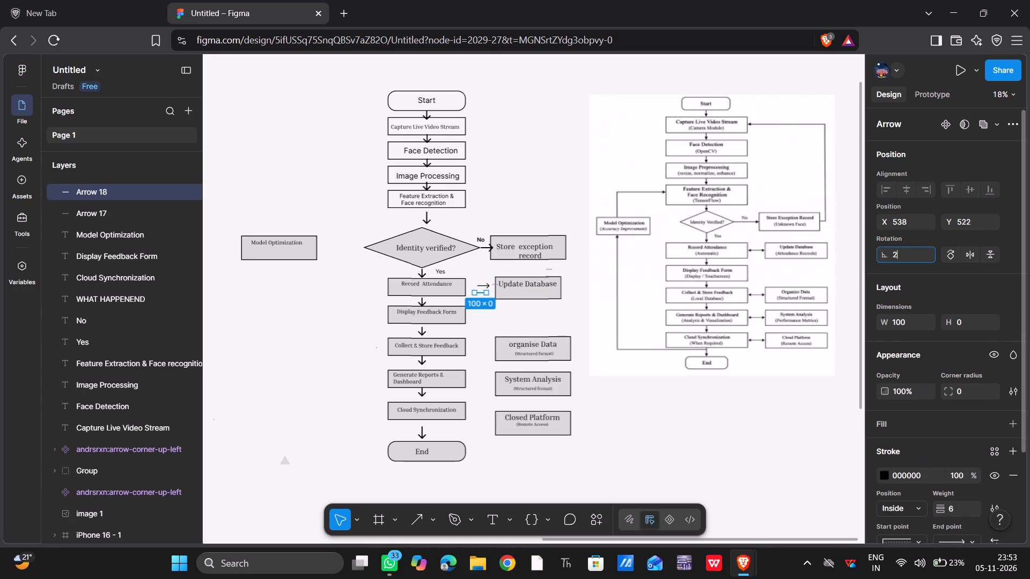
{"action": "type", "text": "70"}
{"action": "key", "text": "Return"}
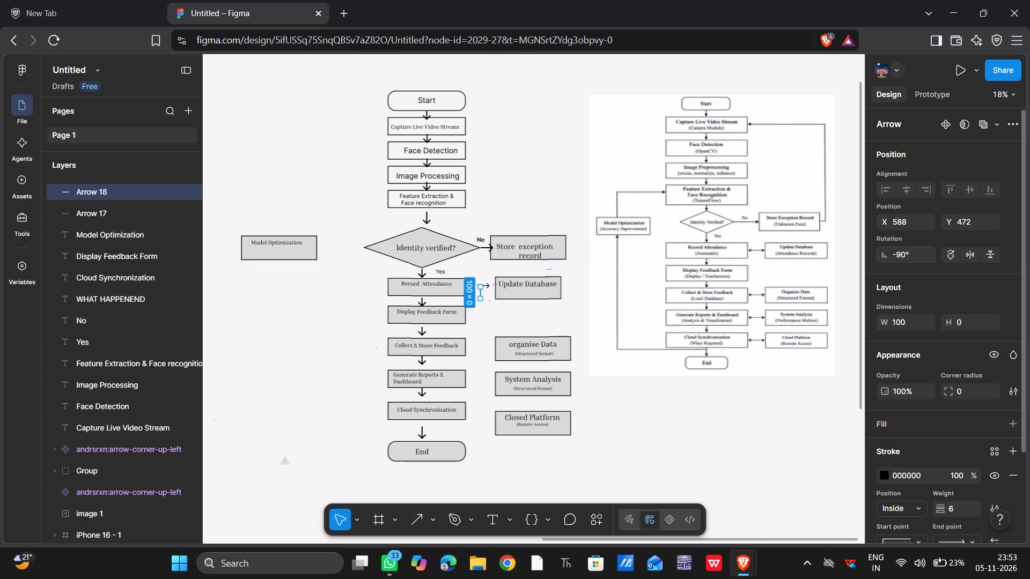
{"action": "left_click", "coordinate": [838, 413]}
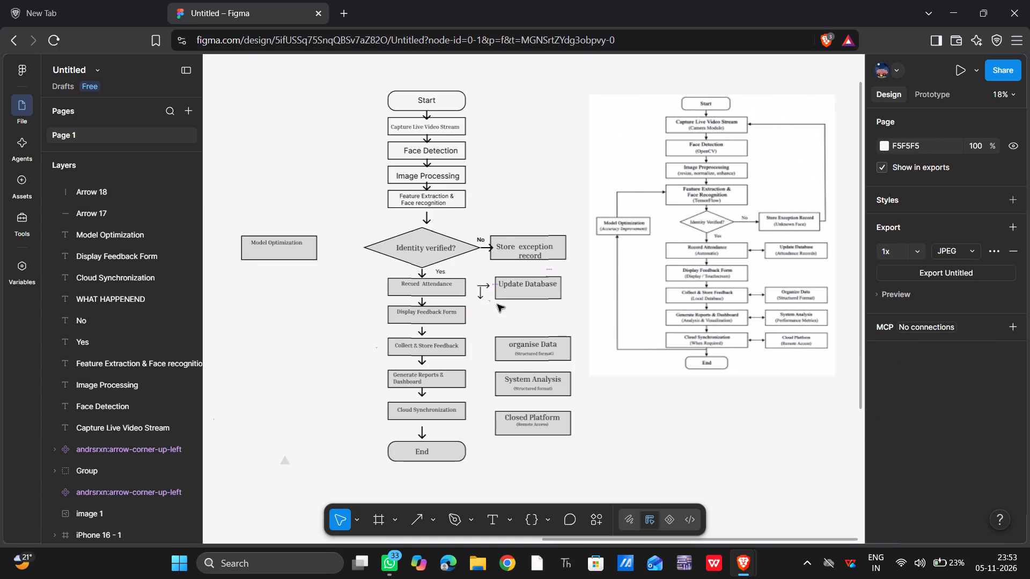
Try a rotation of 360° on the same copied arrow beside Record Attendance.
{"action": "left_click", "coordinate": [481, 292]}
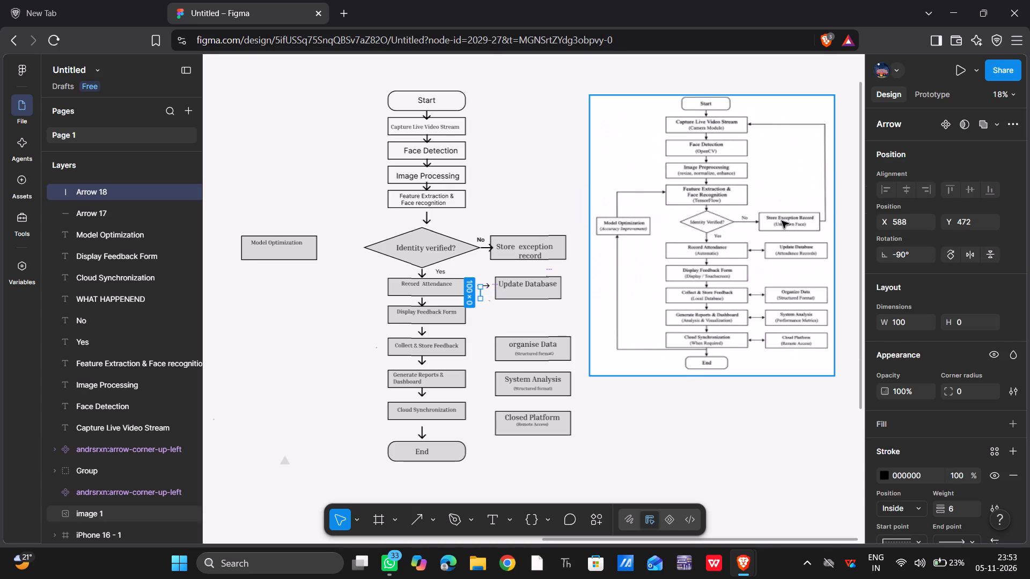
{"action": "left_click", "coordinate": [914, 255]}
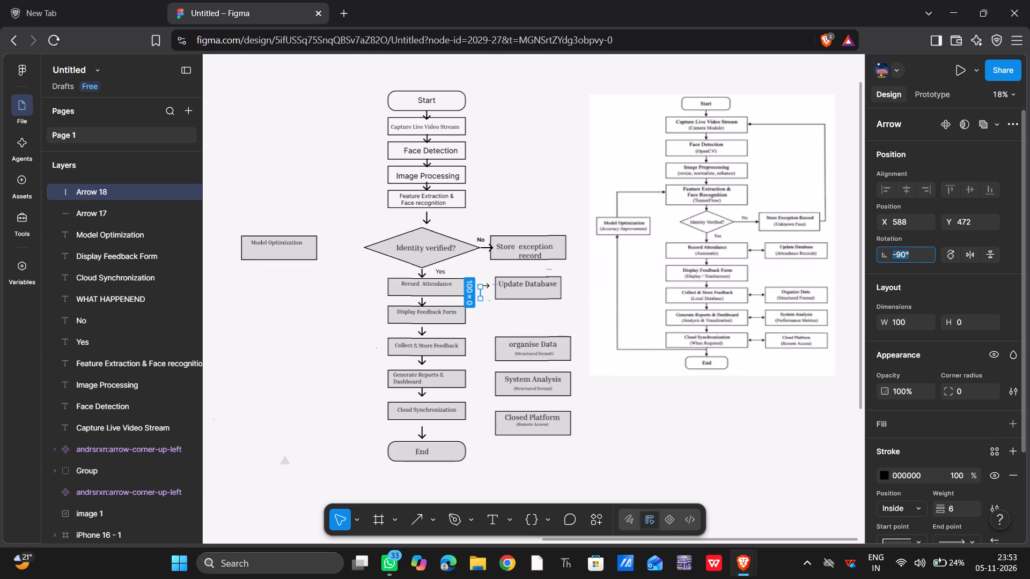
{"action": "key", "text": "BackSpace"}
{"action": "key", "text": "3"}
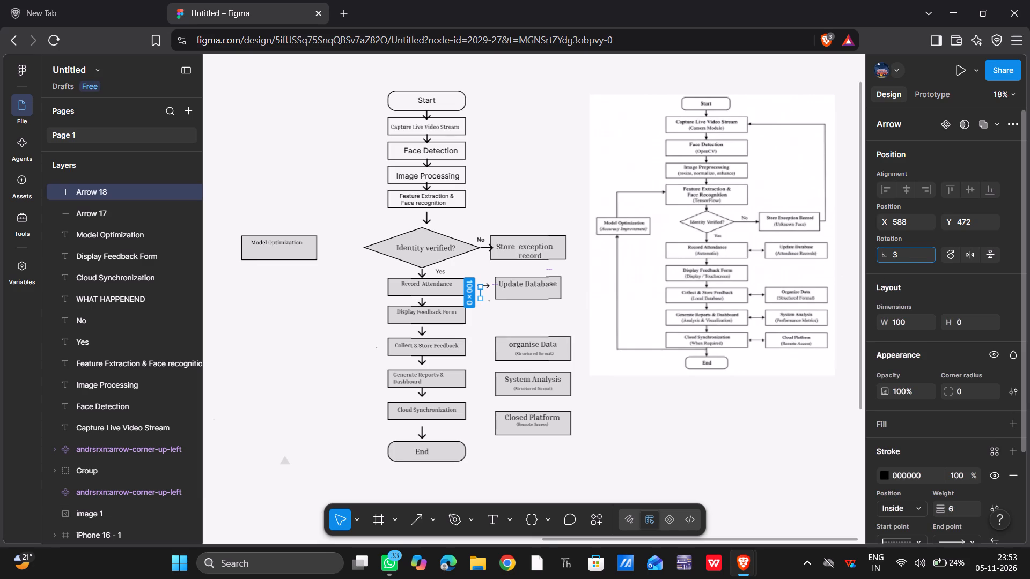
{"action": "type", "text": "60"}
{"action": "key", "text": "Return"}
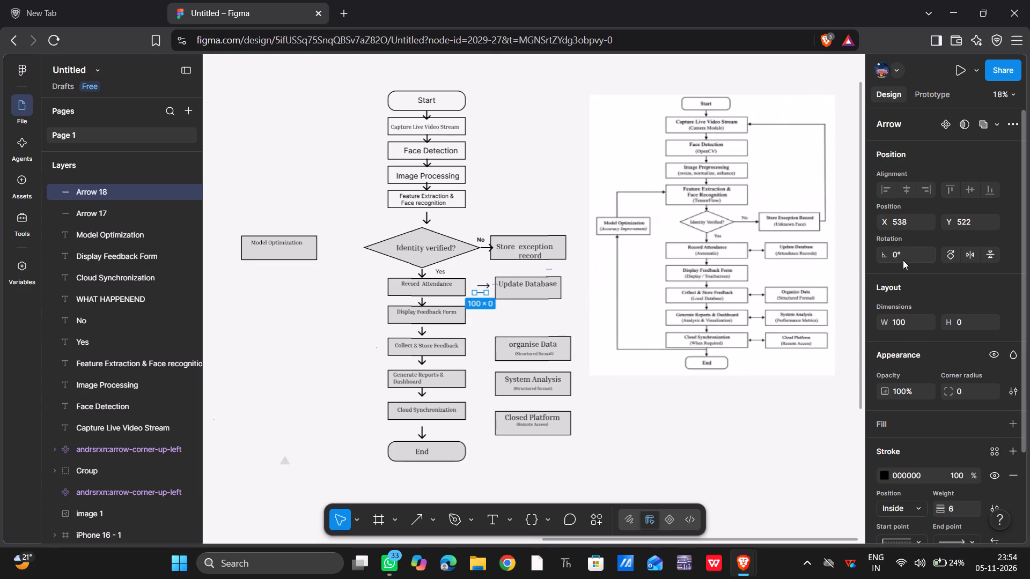
Set the copied arrow's rotation to 180° so it points back toward Record Attendance.
{"action": "left_click", "coordinate": [902, 259]}
{"action": "key", "text": "BackSpace"}
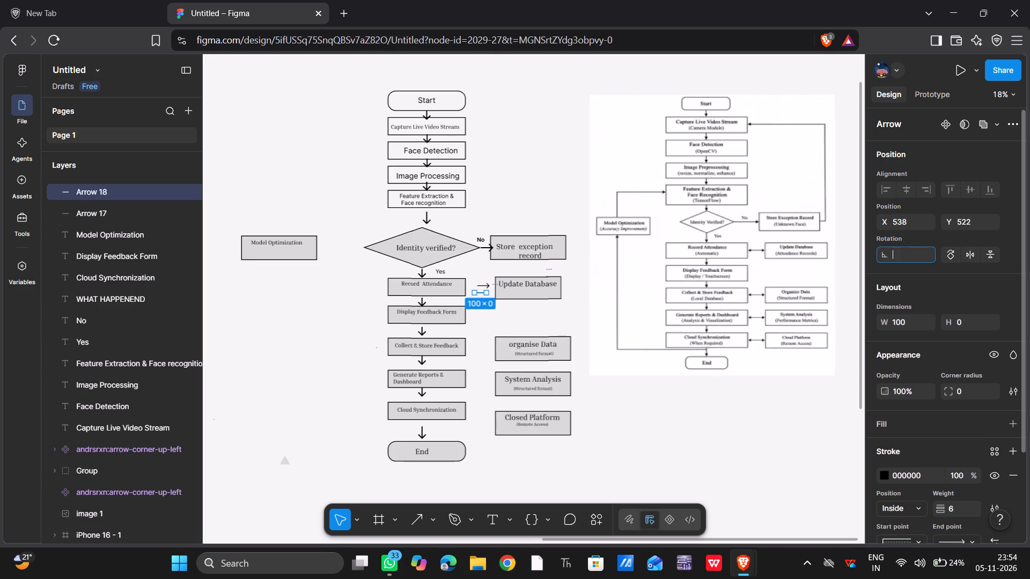
{"action": "type", "text": "180"}
{"action": "key", "text": "Return"}
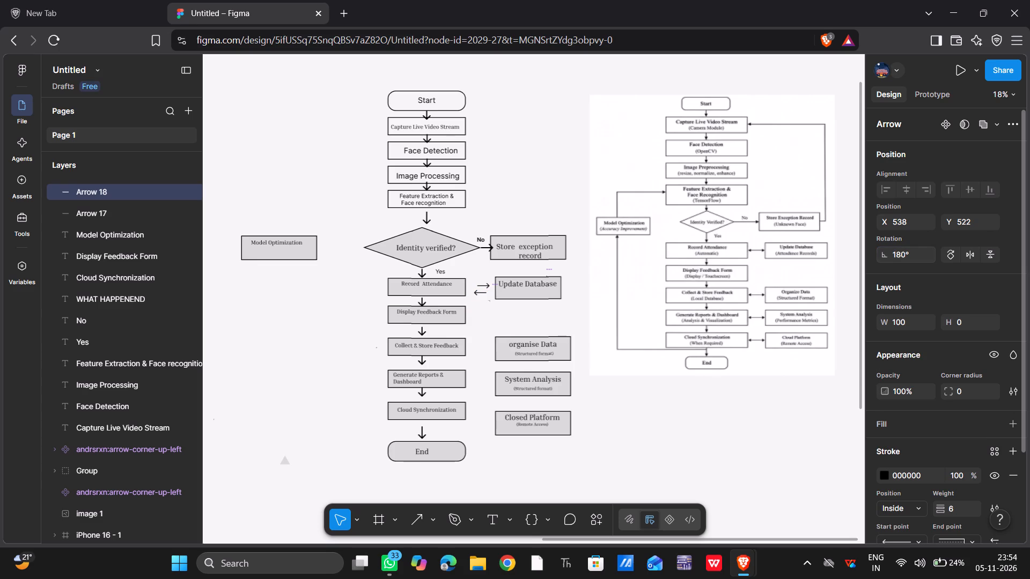
{"action": "left_click", "coordinate": [566, 149]}
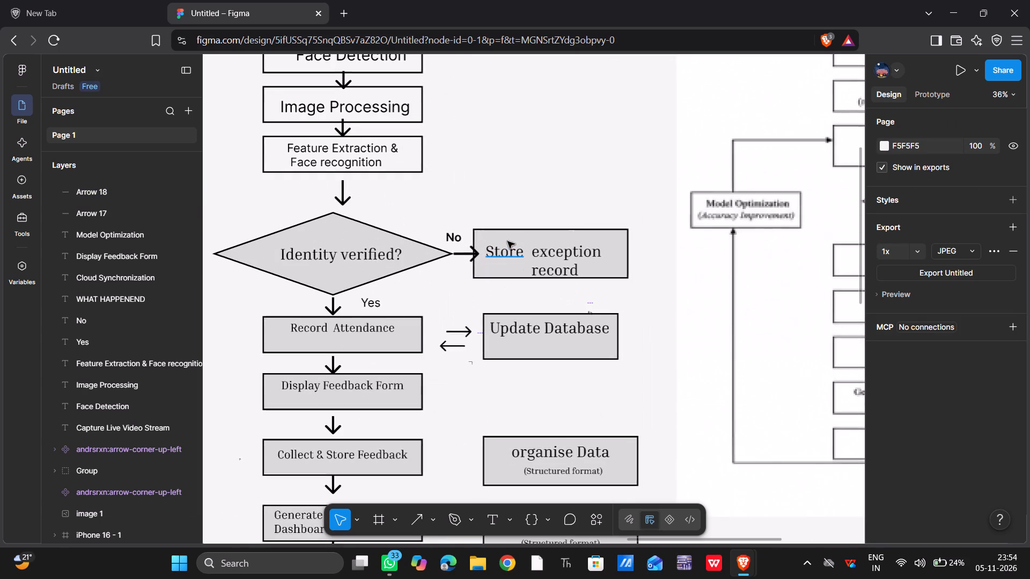
Move the reversed arrow up in line with the original to form a double-headed arrow, at about X 524, Y 463.
{"action": "left_click_drag", "start_coordinate": [459, 345], "coordinate": [453, 330]}
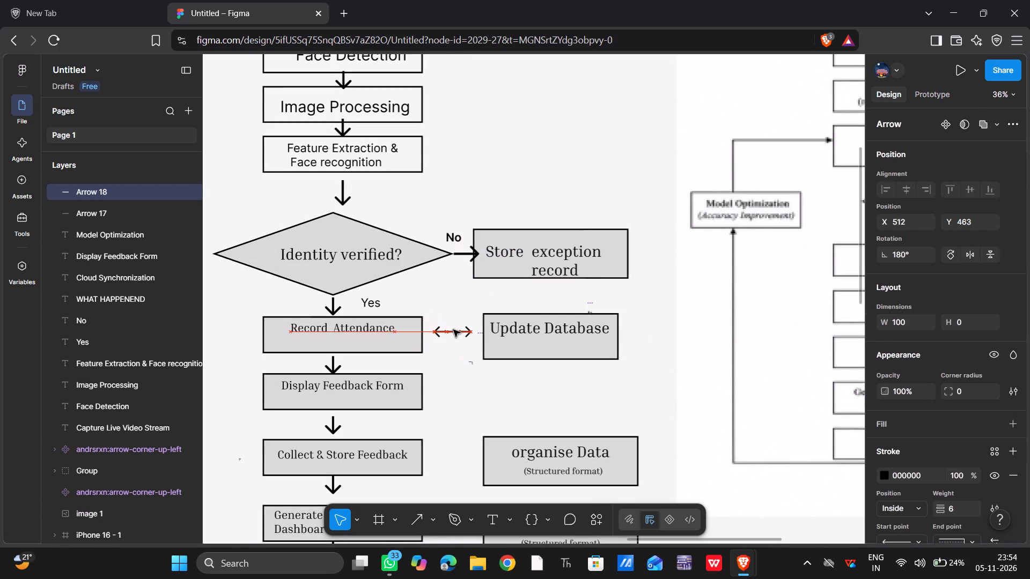
{"action": "left_click_drag", "start_coordinate": [453, 330], "coordinate": [454, 330]}
{"action": "left_click", "coordinate": [576, 169]}
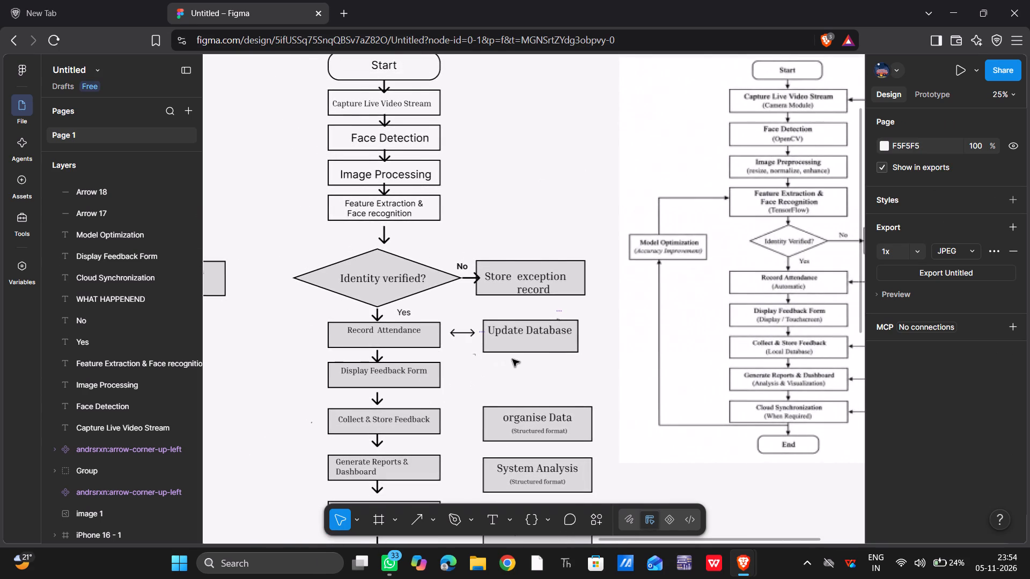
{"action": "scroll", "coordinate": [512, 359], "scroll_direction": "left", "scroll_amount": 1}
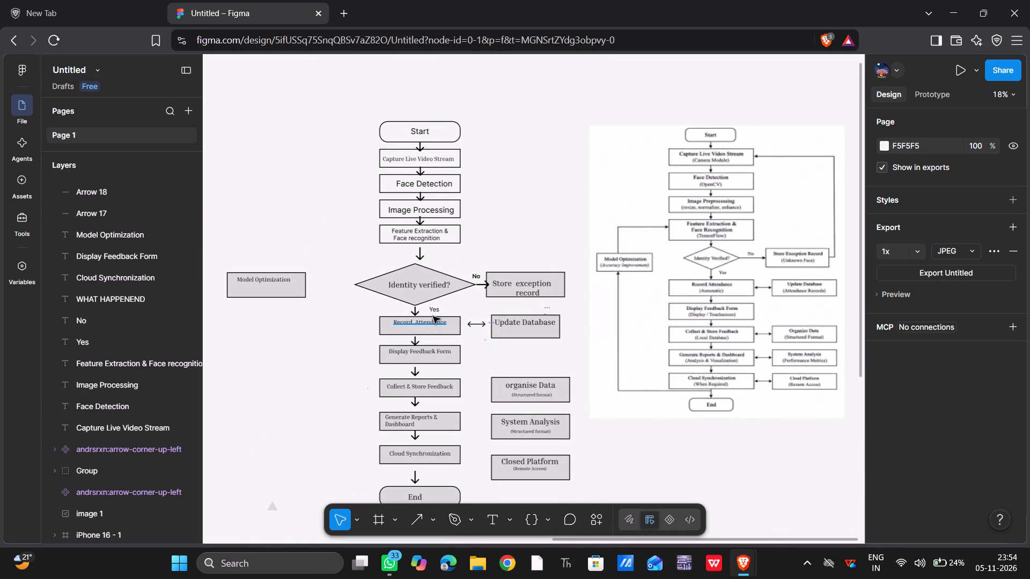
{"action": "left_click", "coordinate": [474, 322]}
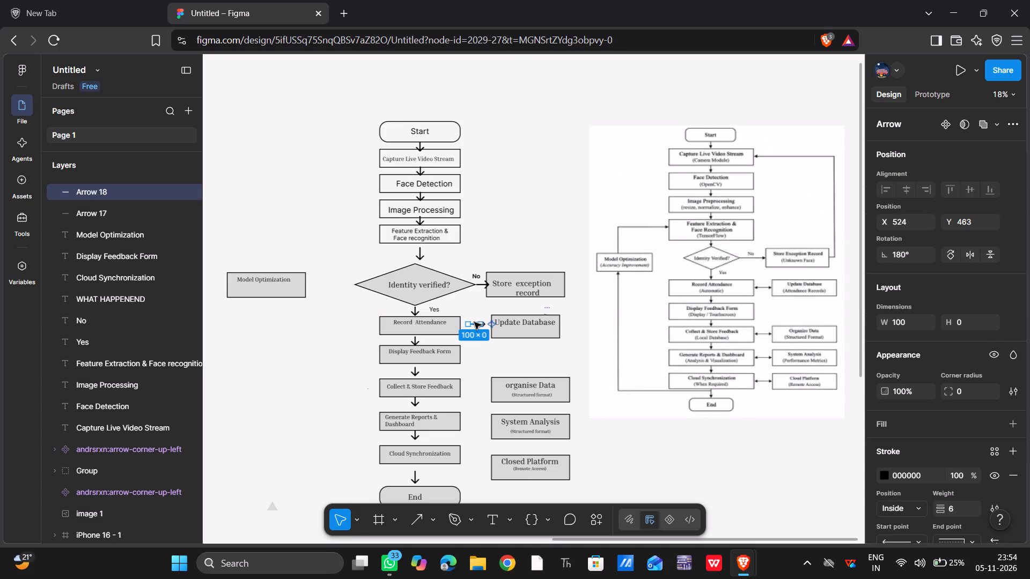
Look through the computer's list of installed apps.
{"action": "left_click", "coordinate": [190, 568]}
{"action": "scroll", "coordinate": [356, 450], "scroll_direction": "down", "scroll_amount": 3}
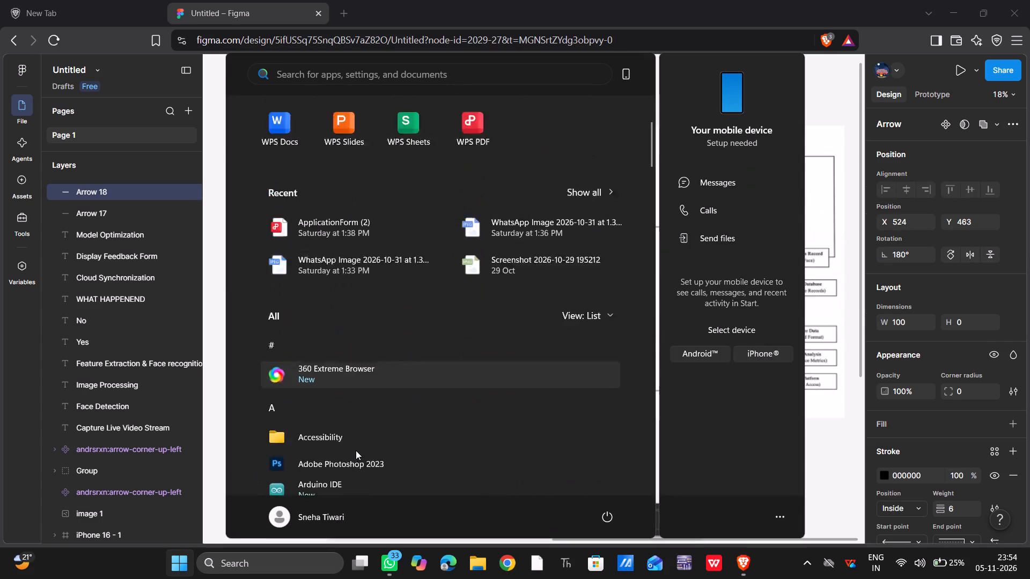
{"action": "scroll", "coordinate": [356, 450], "scroll_direction": "down", "scroll_amount": 7}
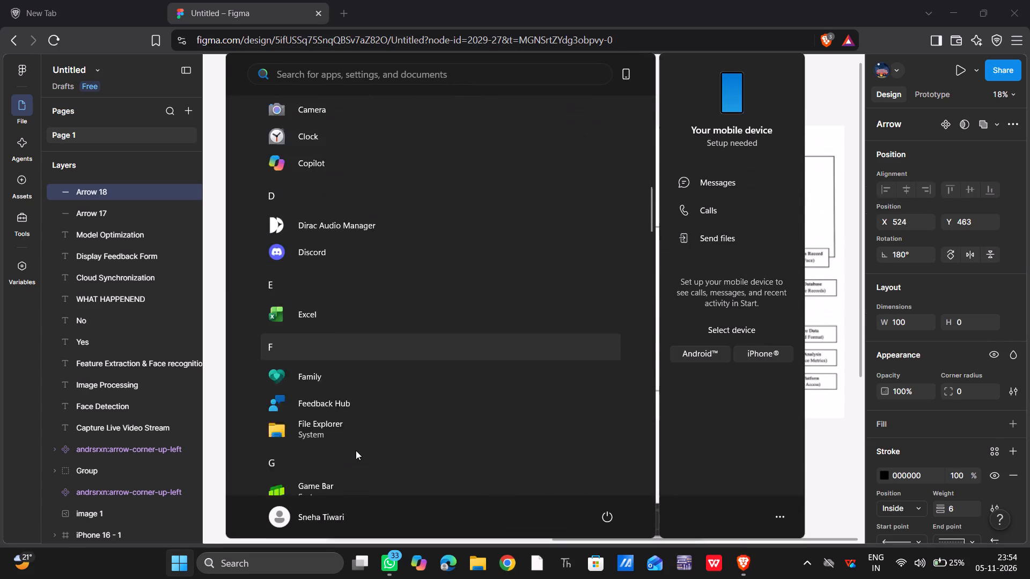
{"action": "scroll", "coordinate": [356, 450], "scroll_direction": "down", "scroll_amount": 4}
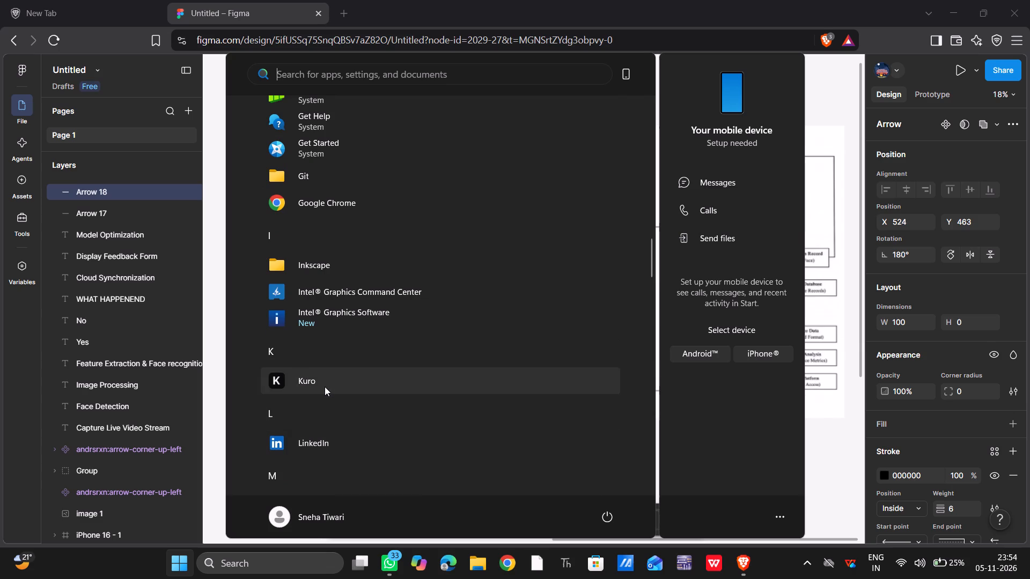
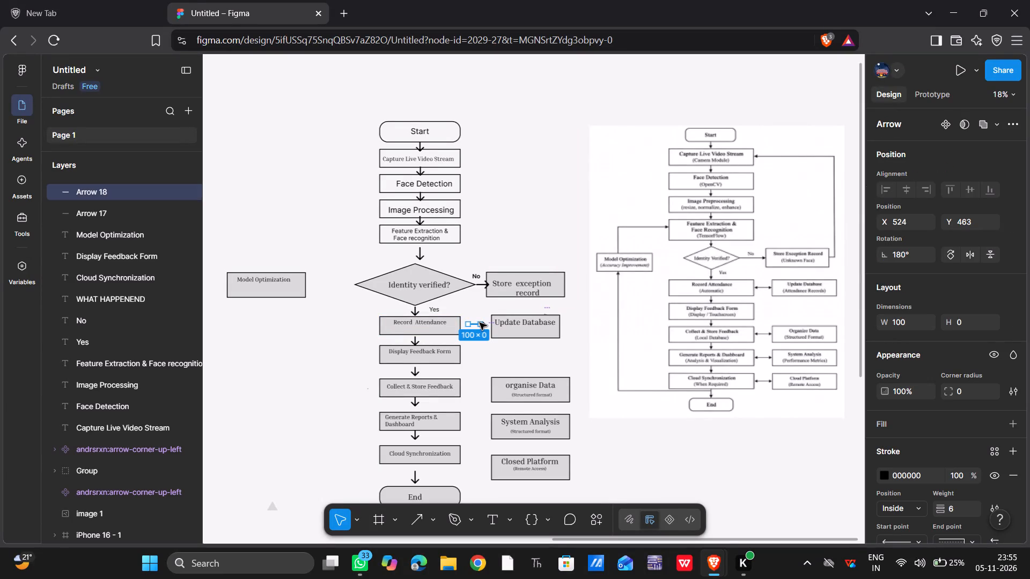
Copy the reversed arrow beside Record Attendance and try to place it lower, between Collect & Store Feedback and organise Data.
{"action": "key", "text": "ctrl+c"}
{"action": "left_click", "coordinate": [480, 323]}
{"action": "left_click_drag", "start_coordinate": [480, 323], "coordinate": [480, 369]}
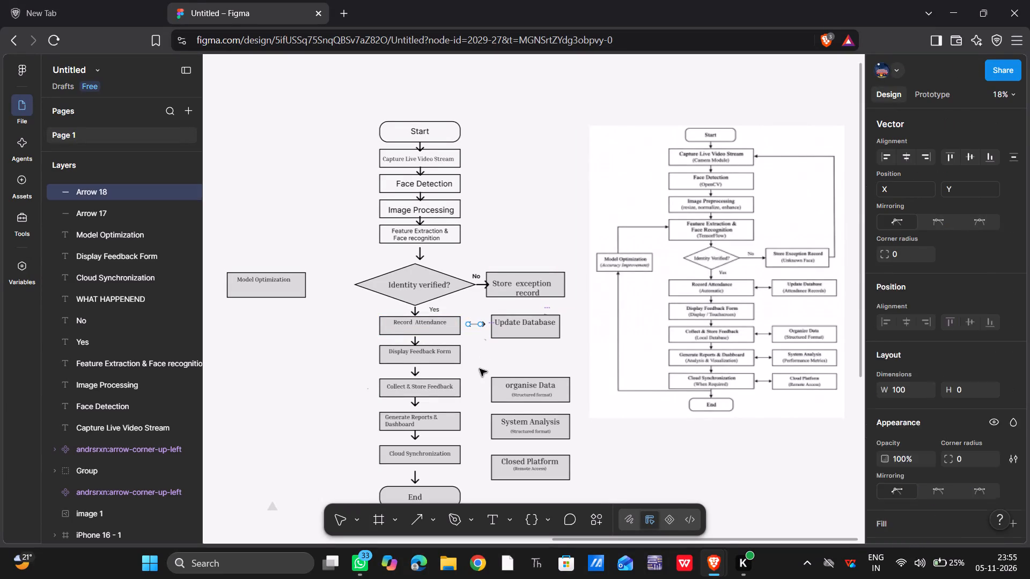
{"action": "left_click_drag", "start_coordinate": [480, 369], "coordinate": [479, 385]}
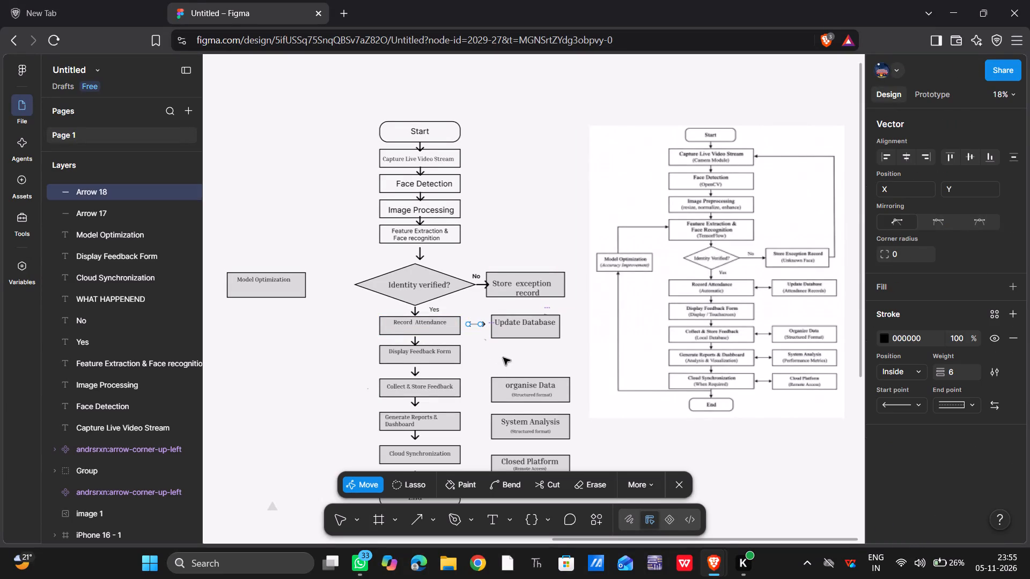
{"action": "left_click", "coordinate": [503, 358]}
{"action": "left_click", "coordinate": [483, 376]}
{"action": "left_click", "coordinate": [676, 486]}
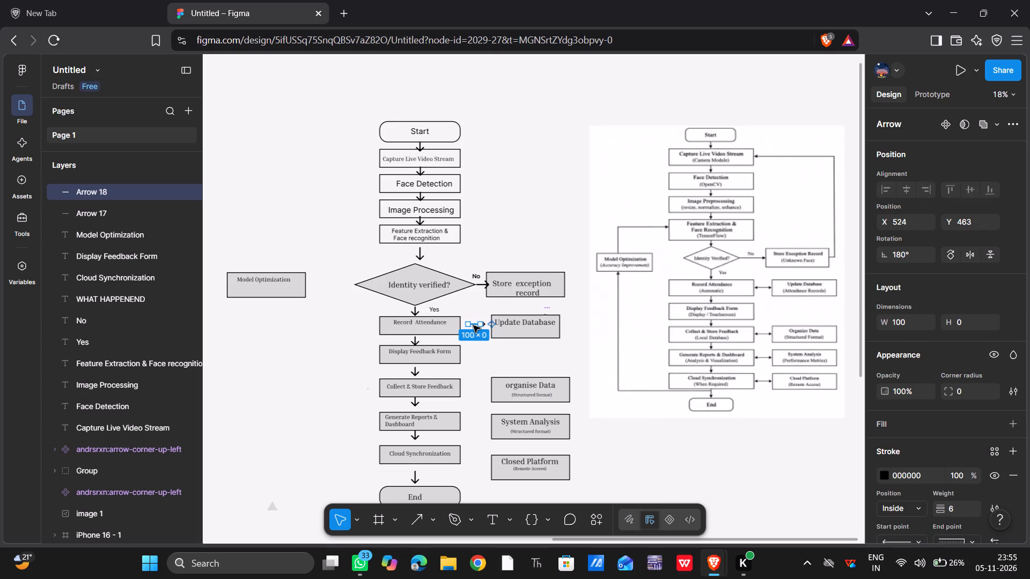
{"action": "left_click_drag", "start_coordinate": [473, 323], "coordinate": [473, 382]}
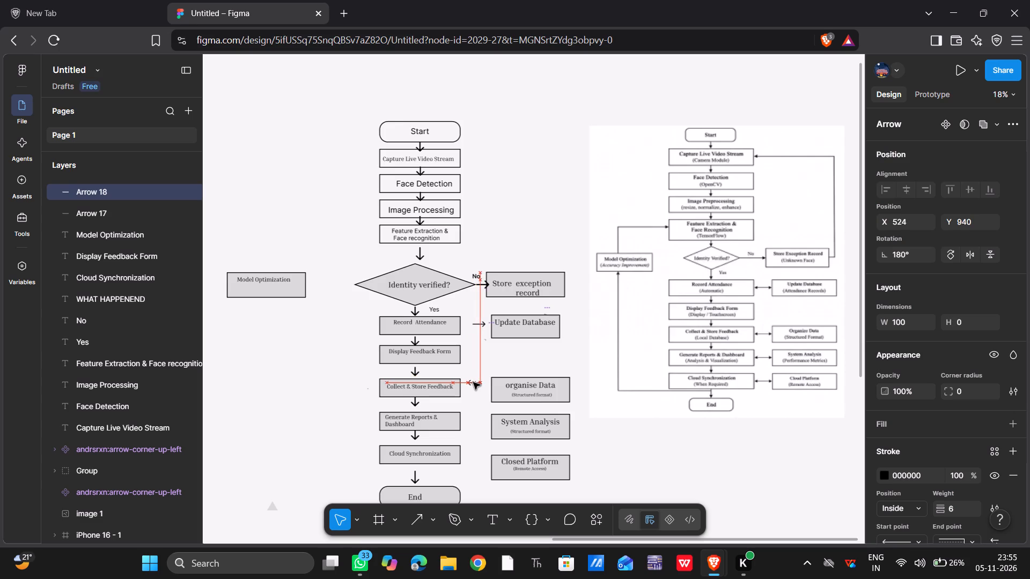
{"action": "left_click_drag", "start_coordinate": [473, 382], "coordinate": [470, 385]}
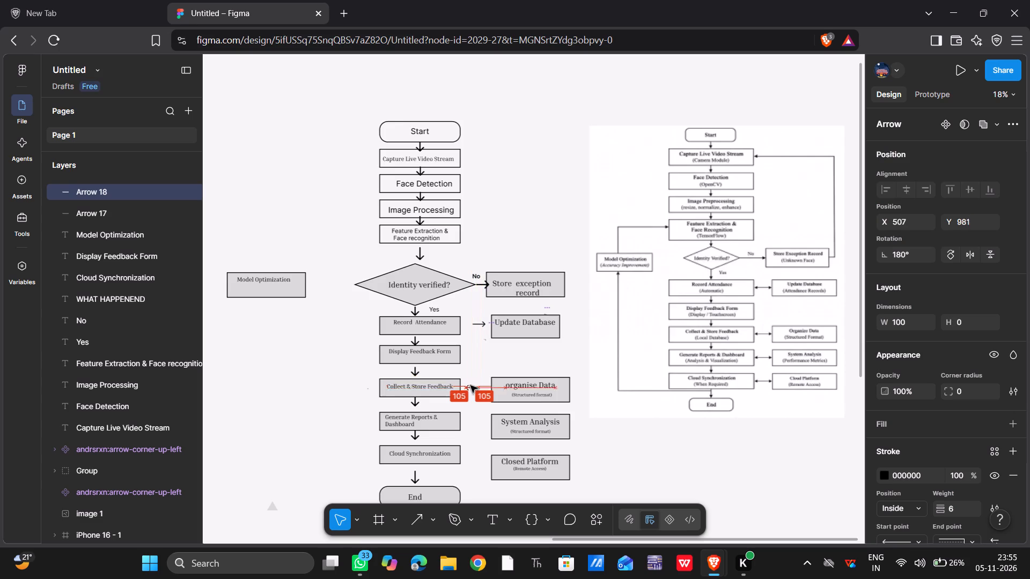
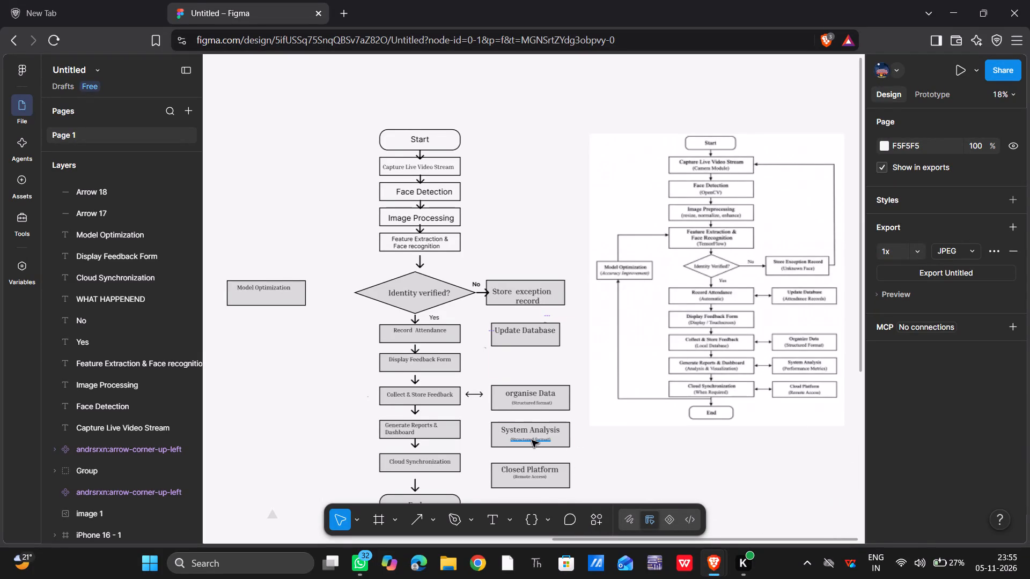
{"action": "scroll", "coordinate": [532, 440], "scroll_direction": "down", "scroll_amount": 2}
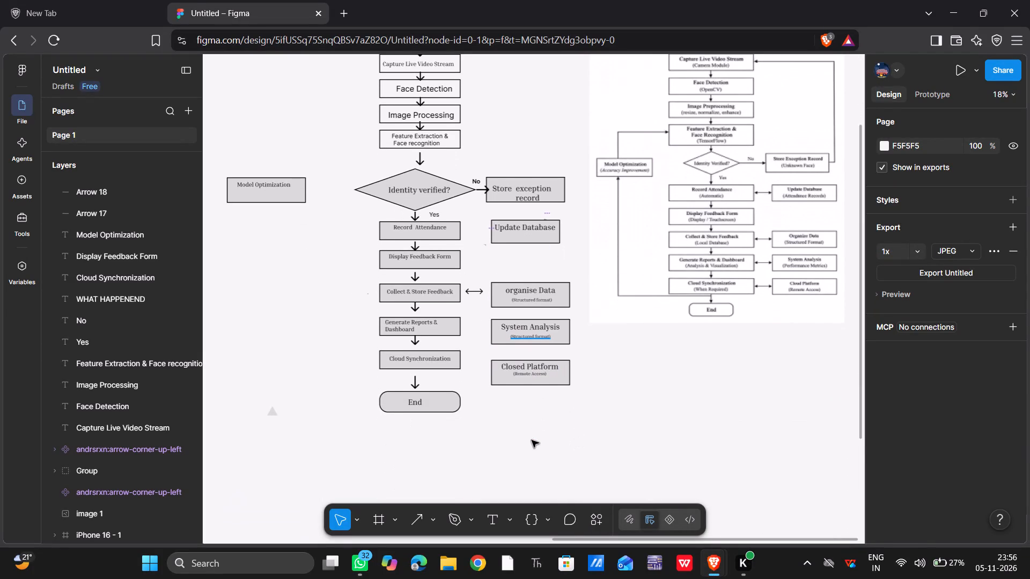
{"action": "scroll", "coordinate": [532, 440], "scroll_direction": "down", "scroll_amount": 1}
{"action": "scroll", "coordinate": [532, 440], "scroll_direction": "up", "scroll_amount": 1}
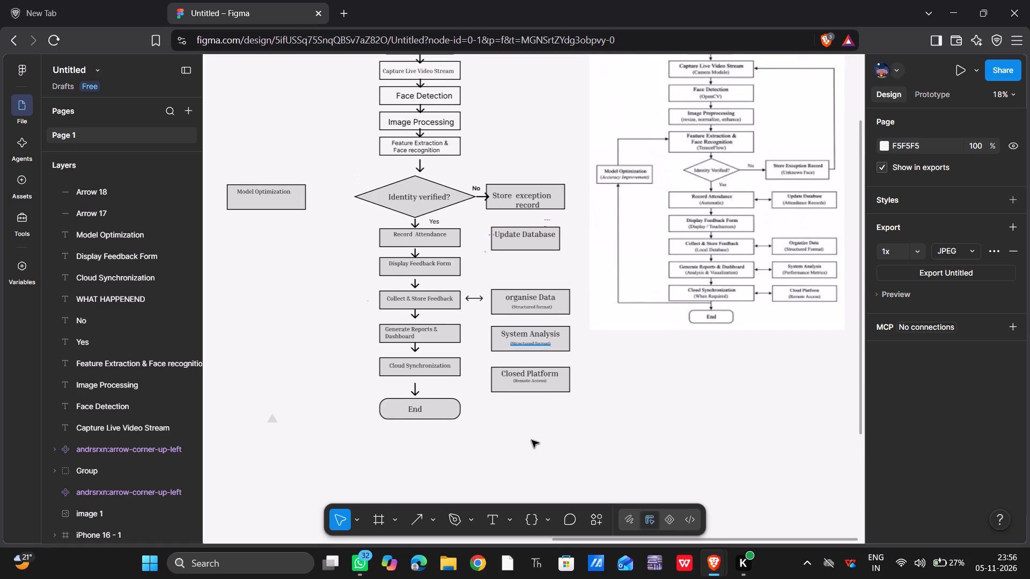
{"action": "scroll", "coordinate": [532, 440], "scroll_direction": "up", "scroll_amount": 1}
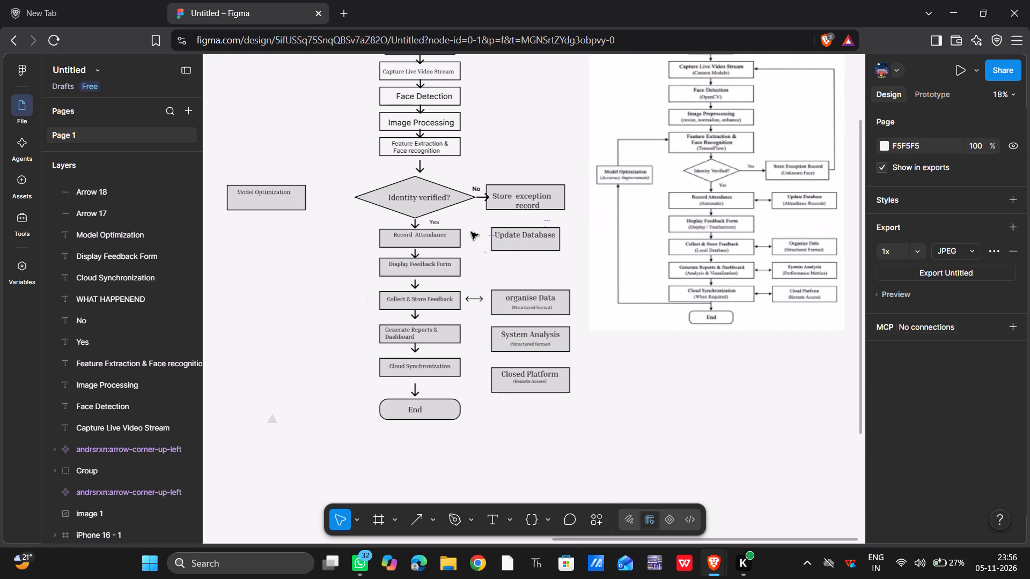
Duplicate the left-pointing arrow beside Collect & Store Feedback and place the copy between Record Attendance and Update Database.
{"action": "left_click", "coordinate": [473, 300]}
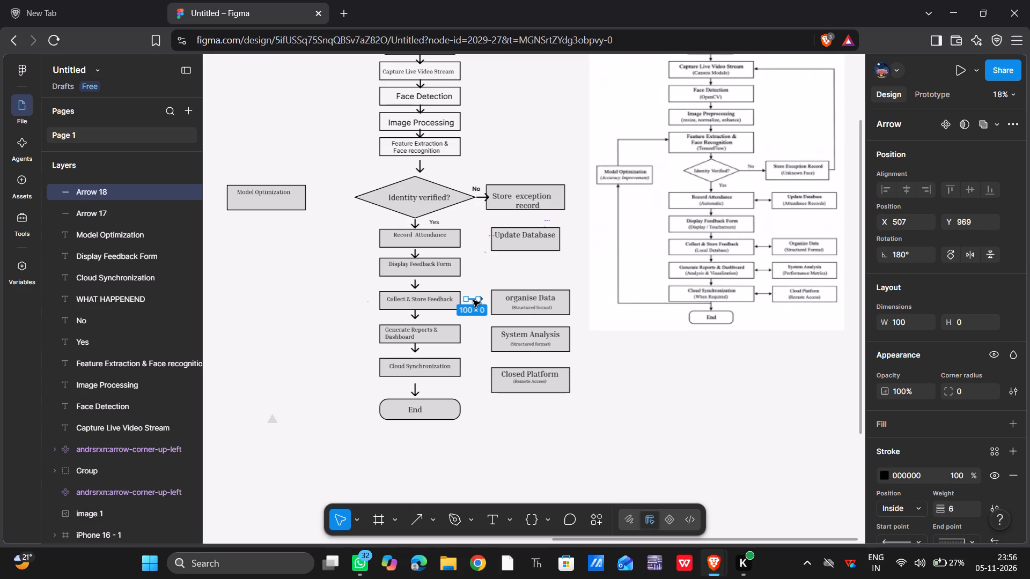
{"action": "key", "text": "ctrl+c"}
{"action": "key", "text": "ctrl+v"}
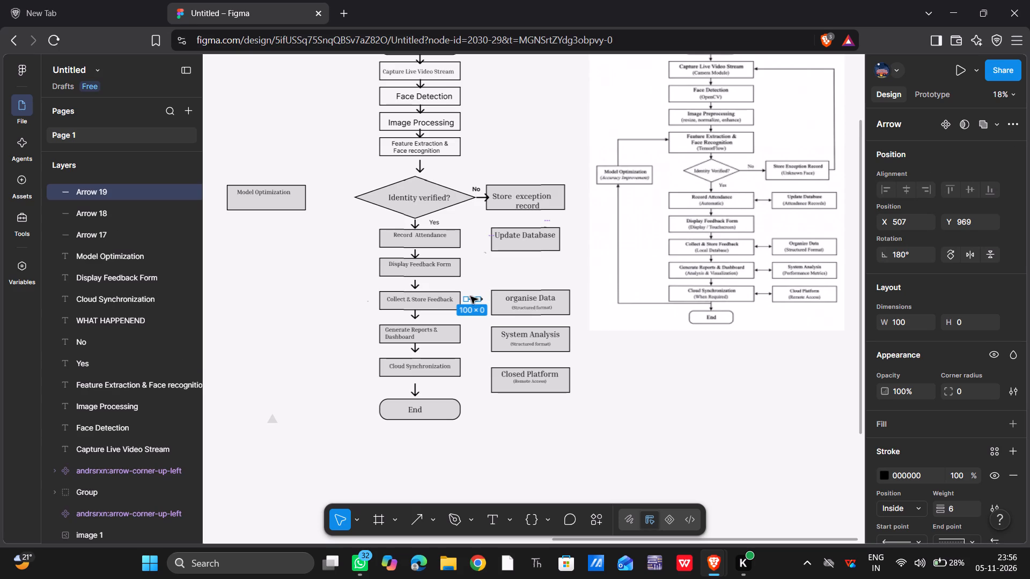
{"action": "left_click_drag", "start_coordinate": [469, 298], "coordinate": [470, 236]}
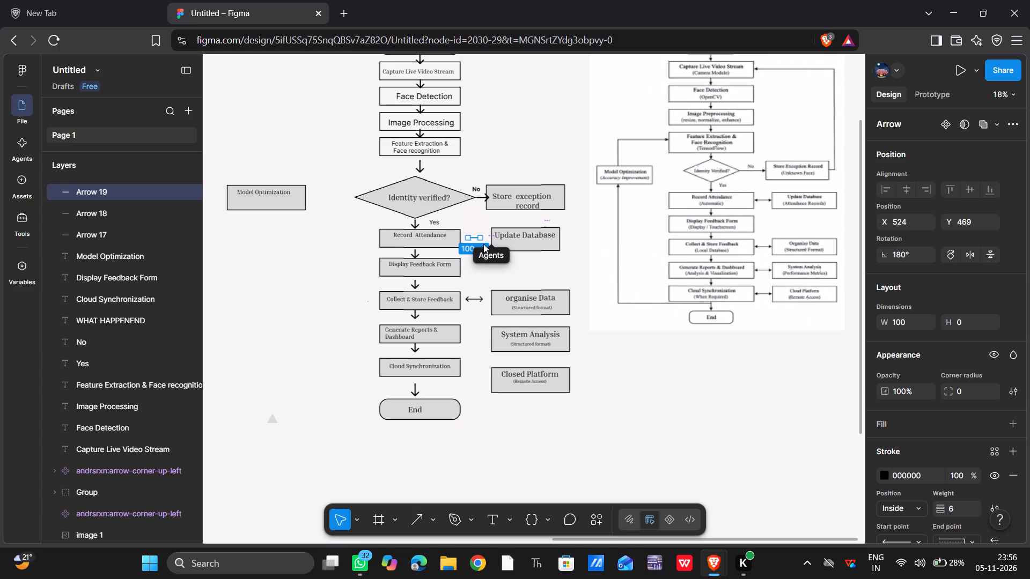
{"action": "left_click", "coordinate": [594, 426]}
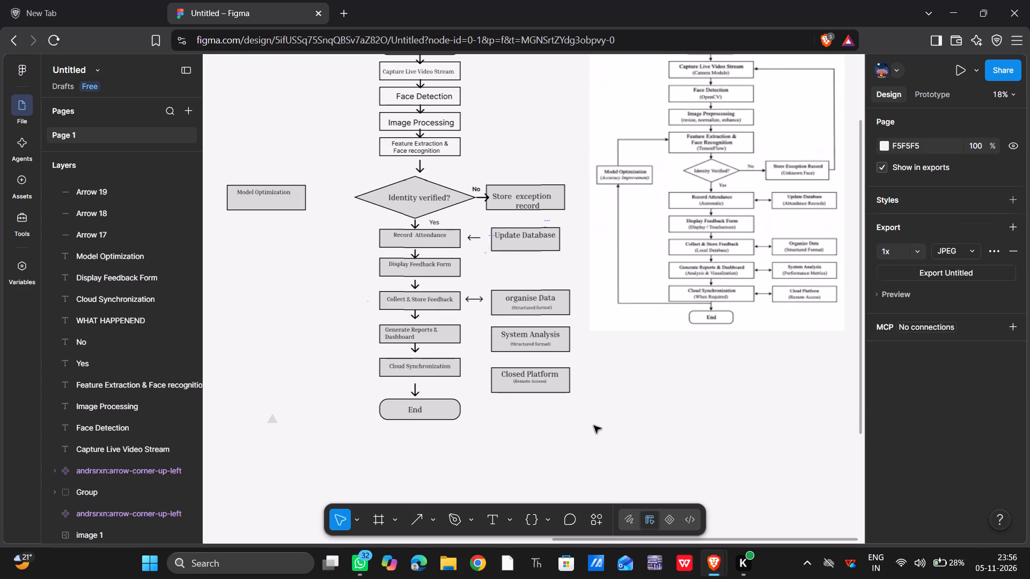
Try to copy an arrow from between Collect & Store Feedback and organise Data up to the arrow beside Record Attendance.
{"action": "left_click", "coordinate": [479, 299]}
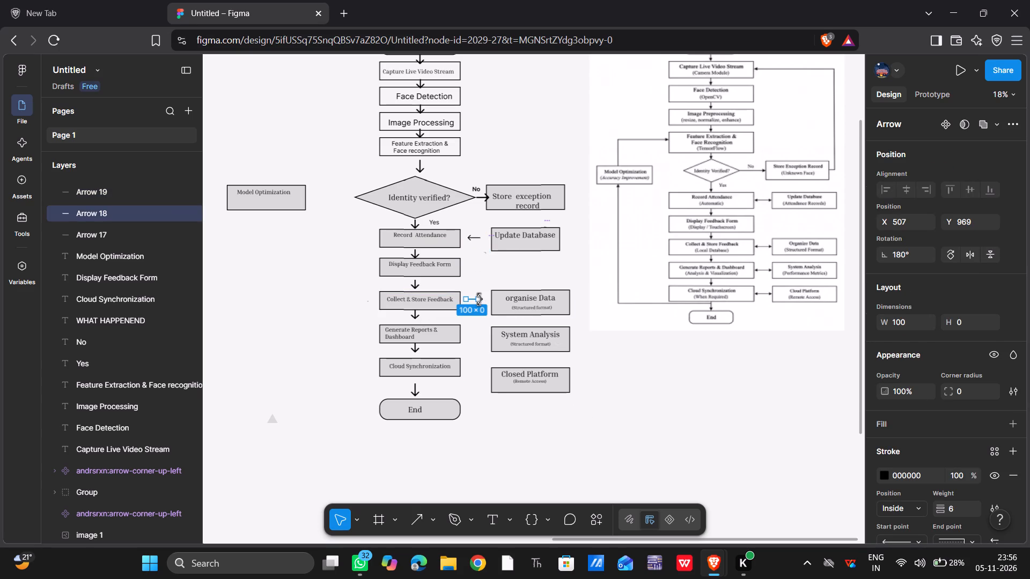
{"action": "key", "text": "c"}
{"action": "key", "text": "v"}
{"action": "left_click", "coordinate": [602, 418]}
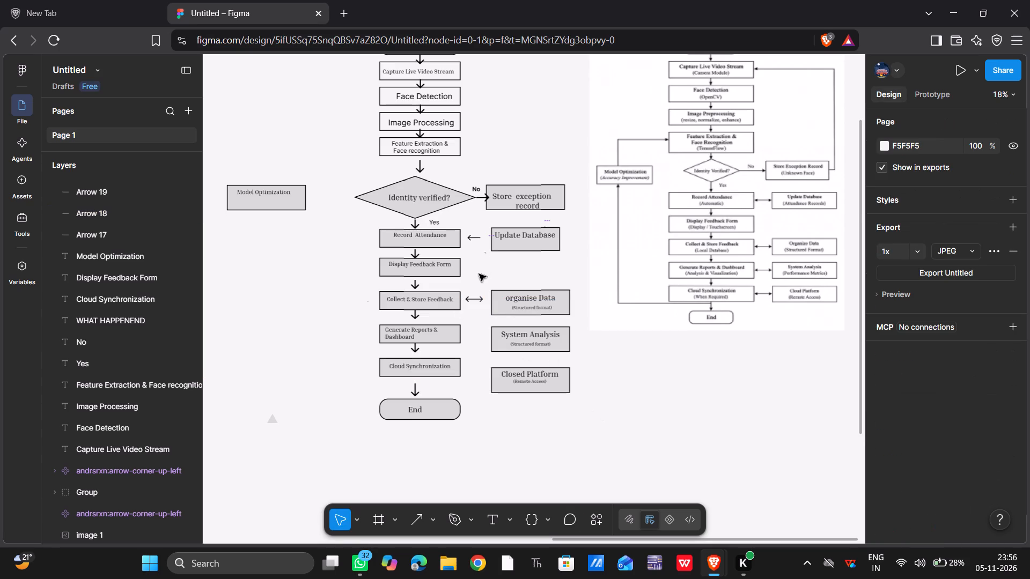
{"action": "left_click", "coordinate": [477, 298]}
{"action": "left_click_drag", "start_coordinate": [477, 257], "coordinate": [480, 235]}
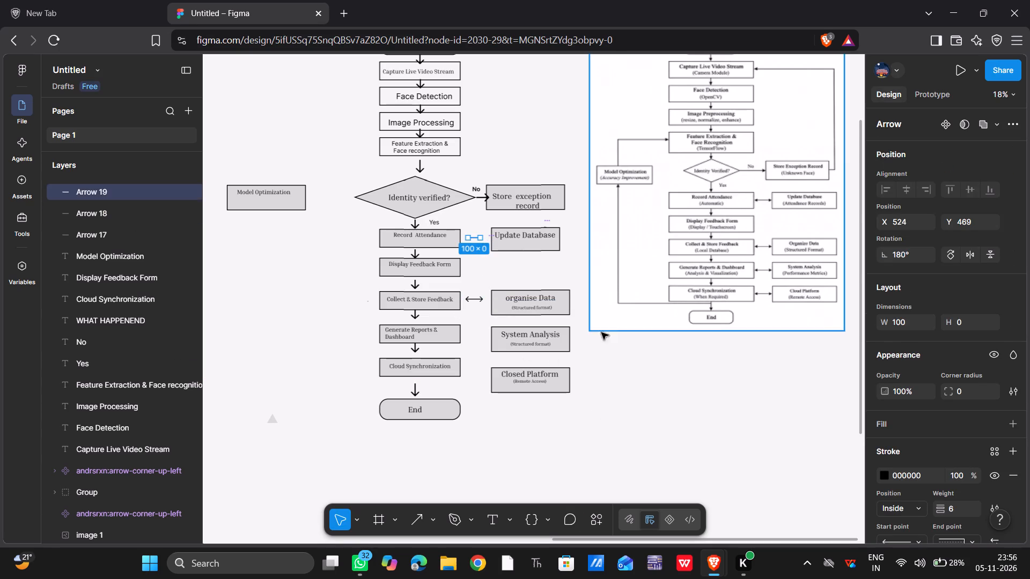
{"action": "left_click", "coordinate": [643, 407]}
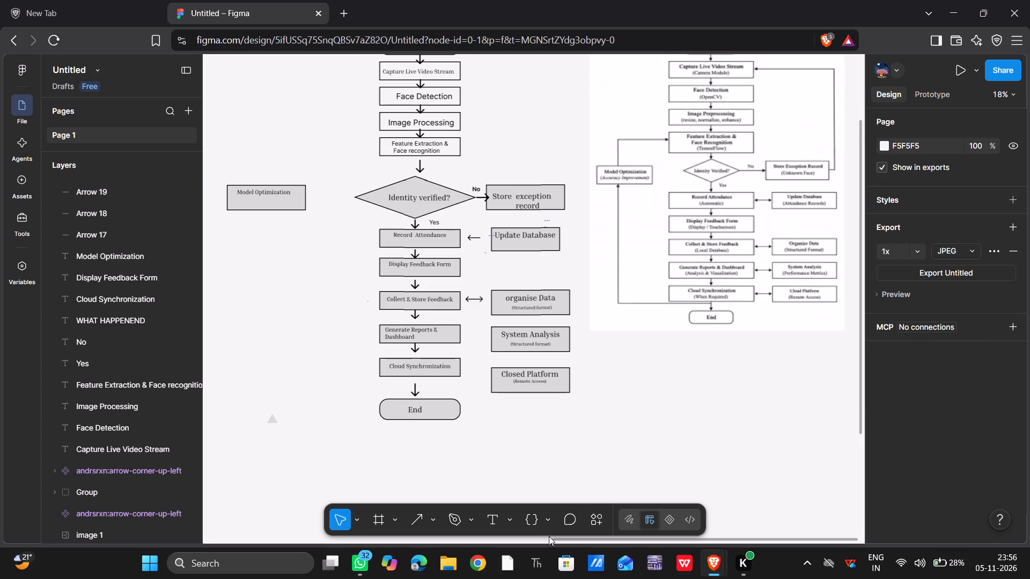
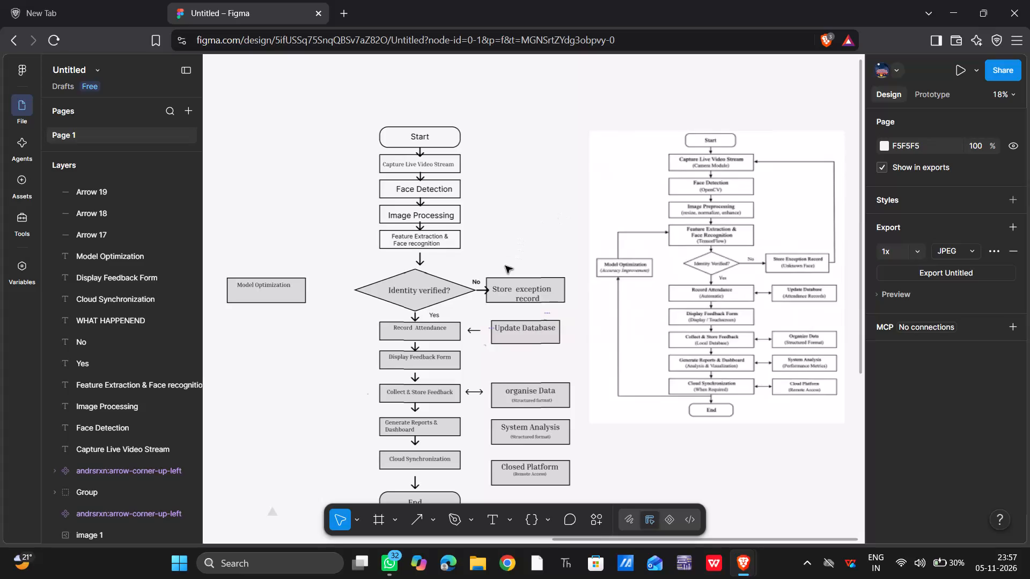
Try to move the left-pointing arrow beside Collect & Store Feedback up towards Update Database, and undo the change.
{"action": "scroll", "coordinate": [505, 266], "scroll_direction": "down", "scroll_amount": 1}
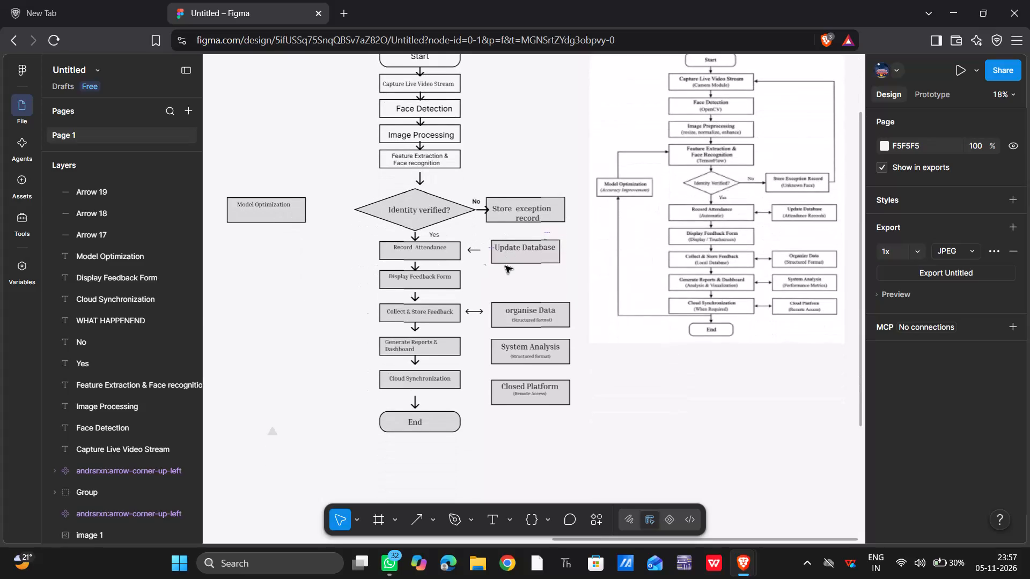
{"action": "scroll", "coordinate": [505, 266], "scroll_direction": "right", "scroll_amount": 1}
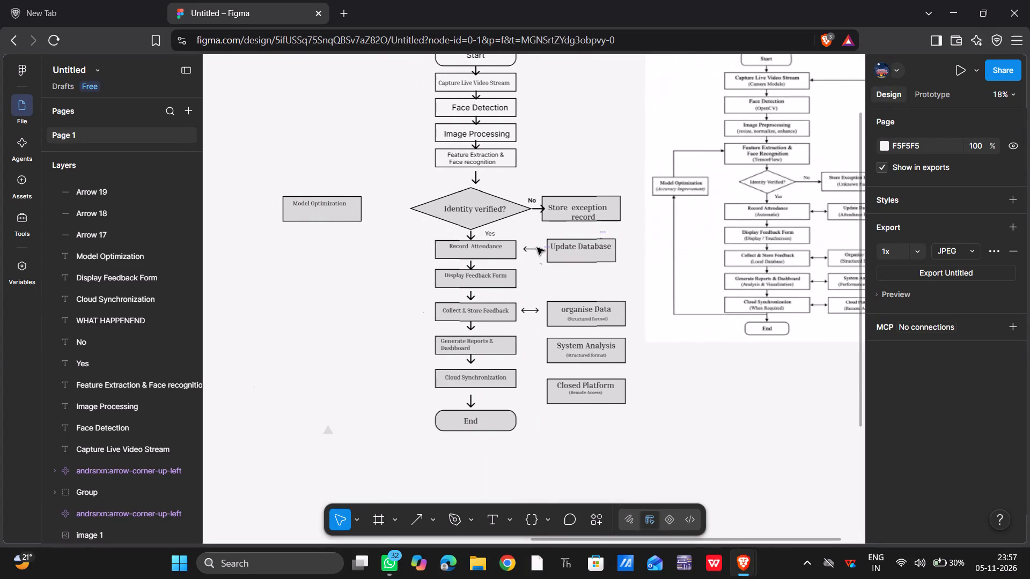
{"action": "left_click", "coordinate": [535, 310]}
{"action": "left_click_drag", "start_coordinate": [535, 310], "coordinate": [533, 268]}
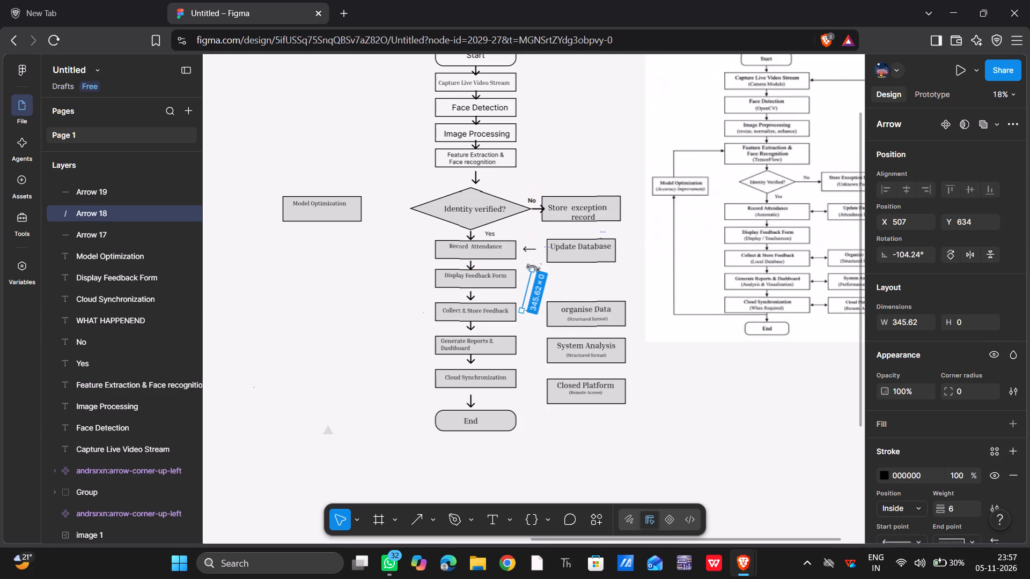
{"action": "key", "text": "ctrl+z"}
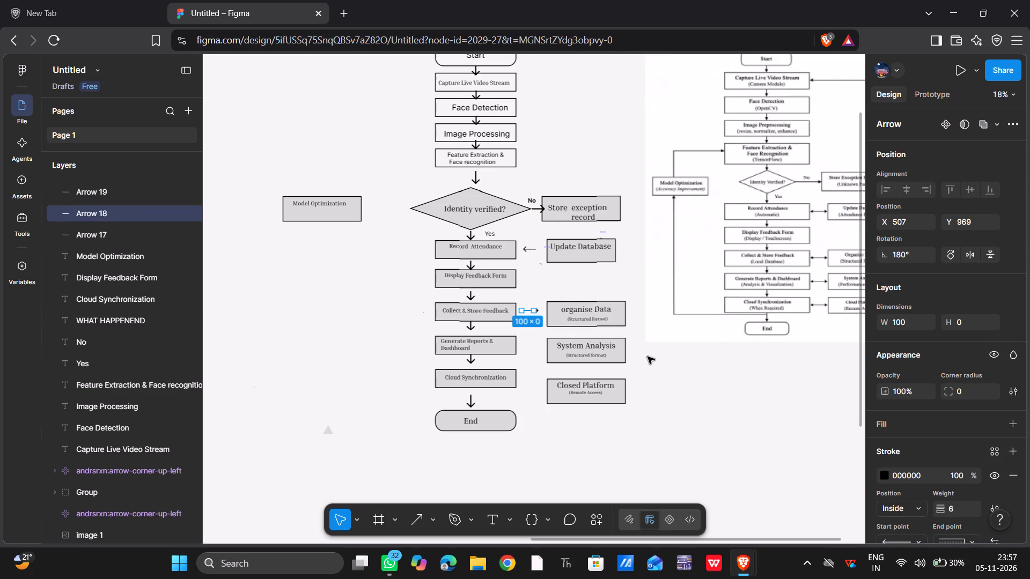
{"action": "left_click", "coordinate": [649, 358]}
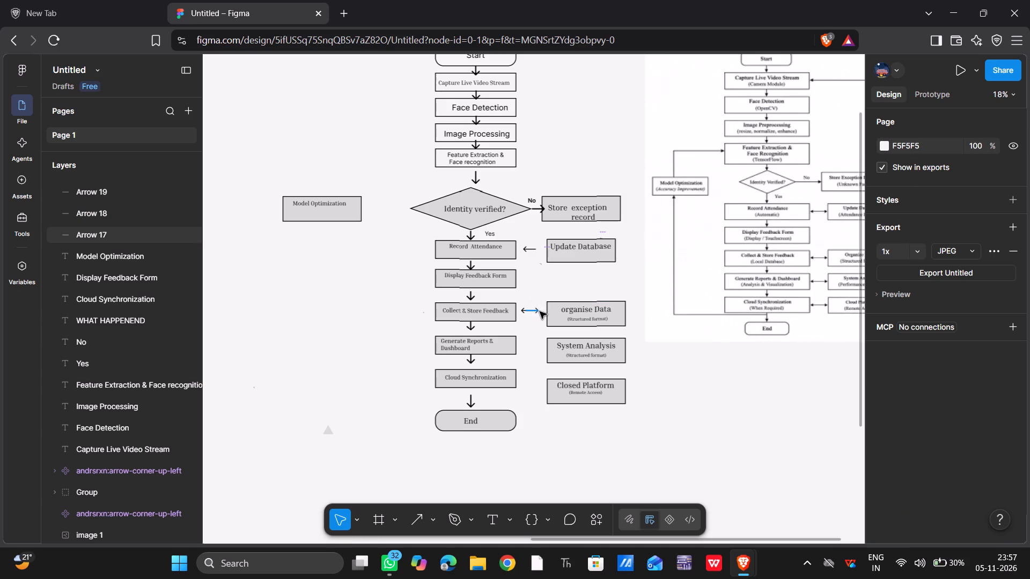
Duplicate in place the right-pointing arrow between Collect & Store Feedback and organise Data.
{"action": "left_click", "coordinate": [540, 311]}
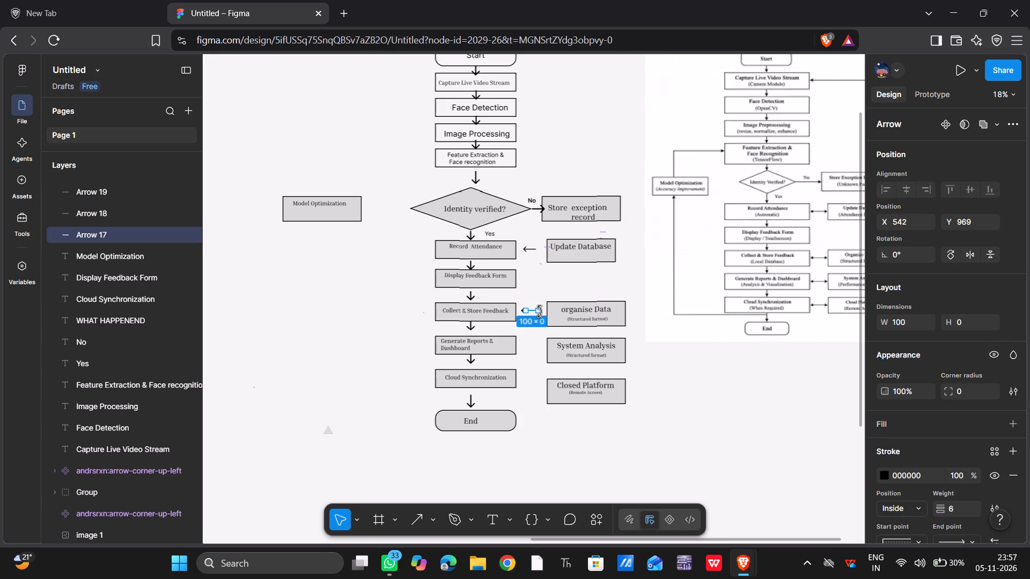
{"action": "key", "text": "ctrl+c"}
{"action": "key", "text": "ctrl+v"}
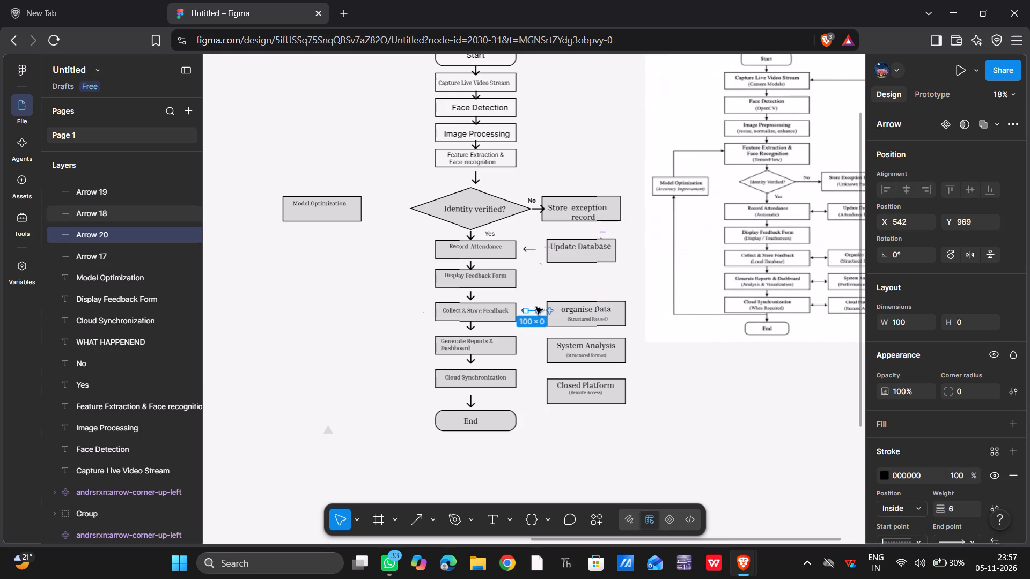
{"action": "left_click", "coordinate": [671, 393]}
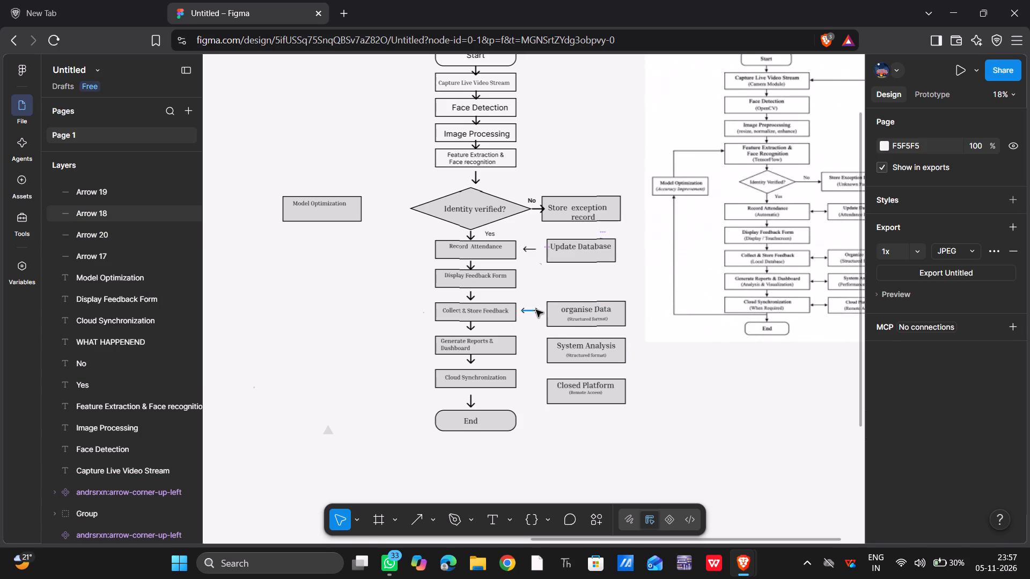
Stretch the left-pointing arrow beside Collect & Store Feedback diagonally up to near Update Database, about 471 long.
{"action": "left_click", "coordinate": [536, 310]}
{"action": "left_click_drag", "start_coordinate": [536, 310], "coordinate": [548, 241]}
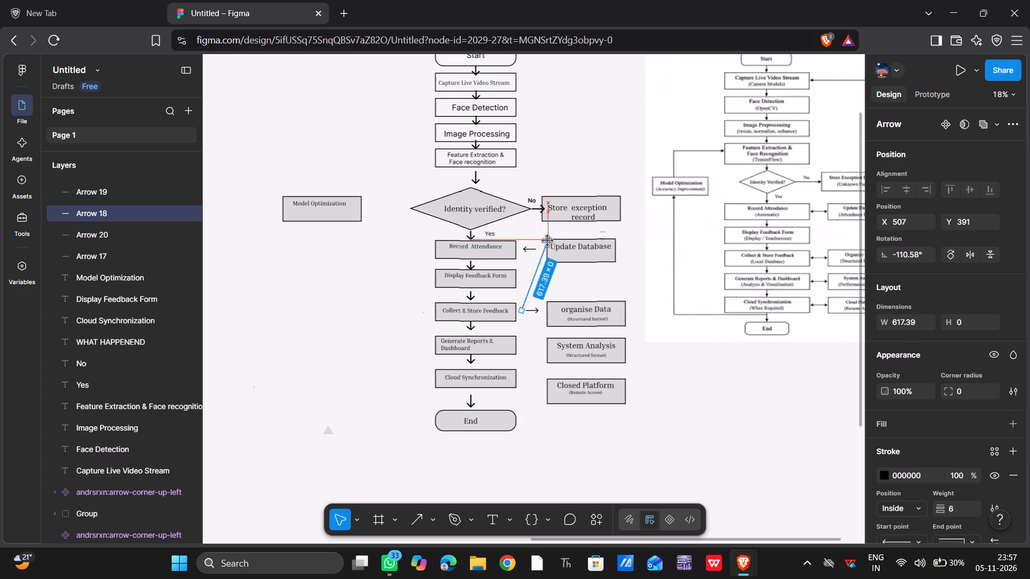
{"action": "left_click_drag", "start_coordinate": [548, 241], "coordinate": [539, 256]}
{"action": "left_click", "coordinate": [539, 256]}
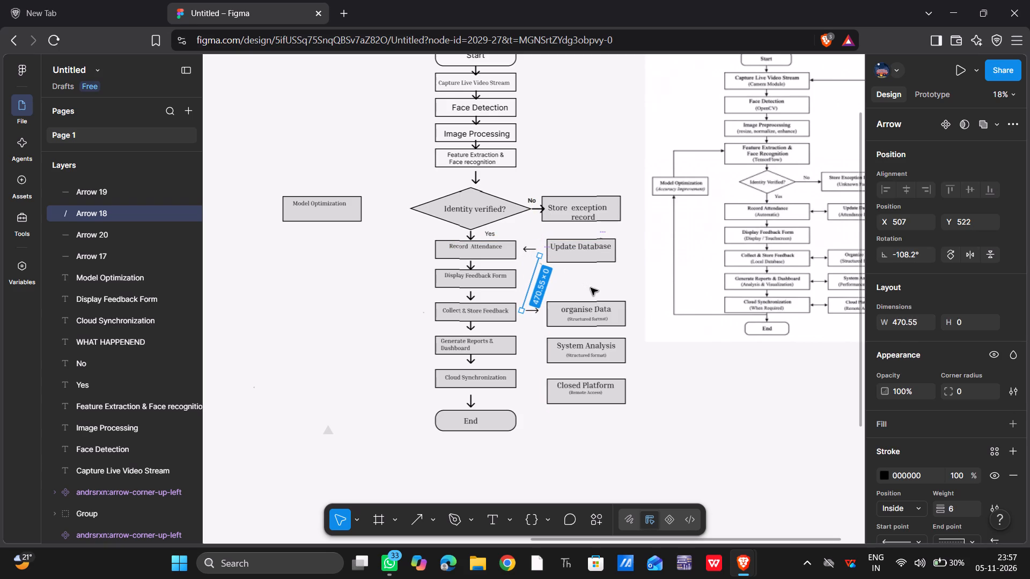
{"action": "left_click", "coordinate": [591, 288]}
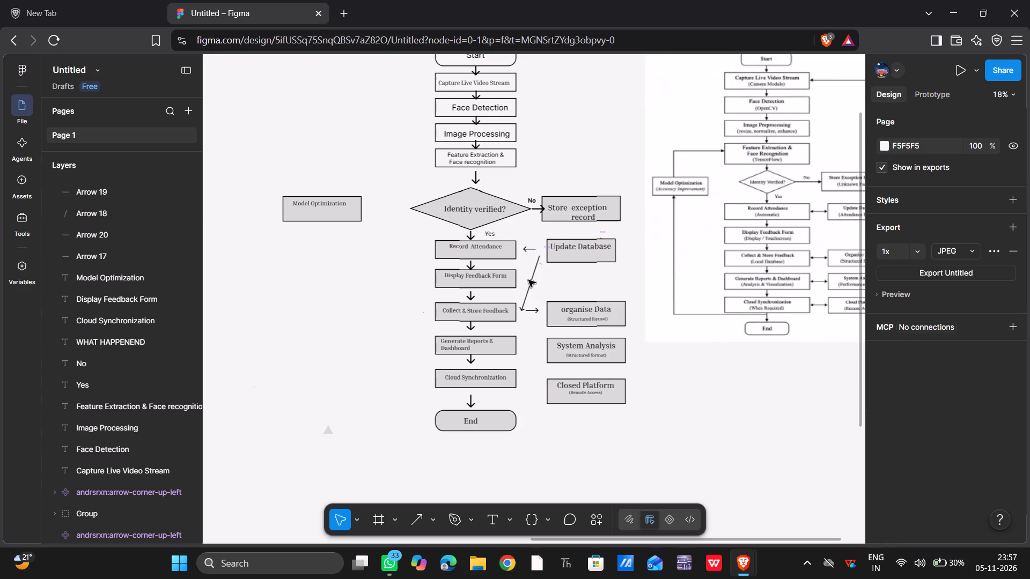
Move the slanted arrow out from between the main and side boxes and down over the End shape.
{"action": "left_click", "coordinate": [529, 280]}
{"action": "left_click_drag", "start_coordinate": [529, 280], "coordinate": [450, 268]}
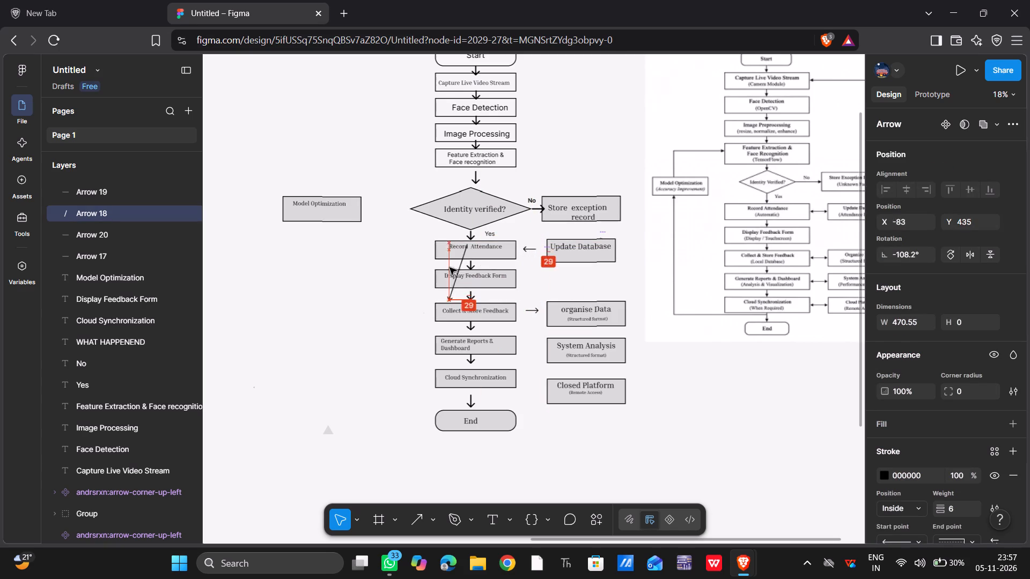
{"action": "left_click_drag", "start_coordinate": [450, 268], "coordinate": [358, 319]}
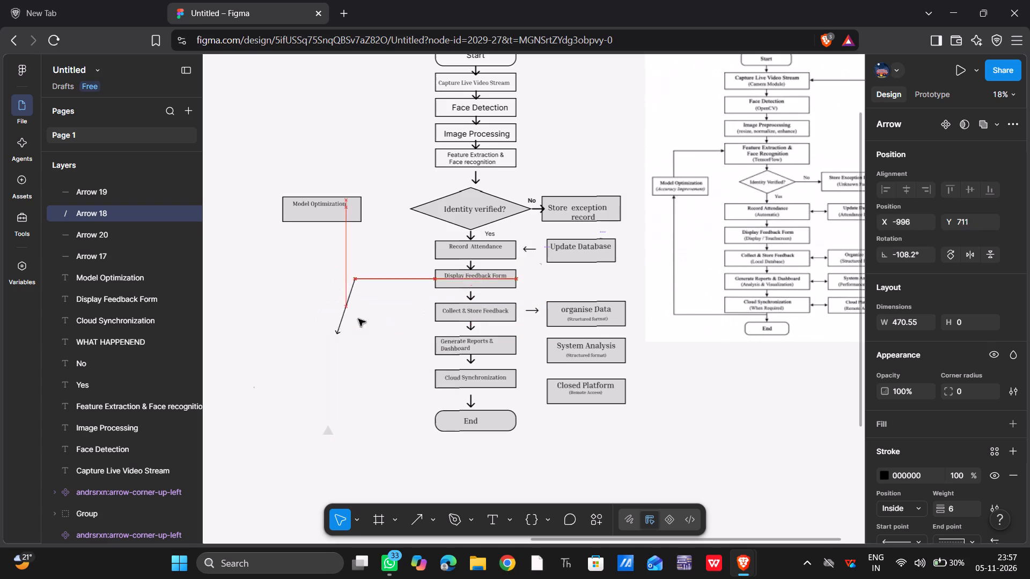
{"action": "left_click_drag", "start_coordinate": [358, 319], "coordinate": [274, 280]}
{"action": "left_click_drag", "start_coordinate": [274, 280], "coordinate": [300, 304]}
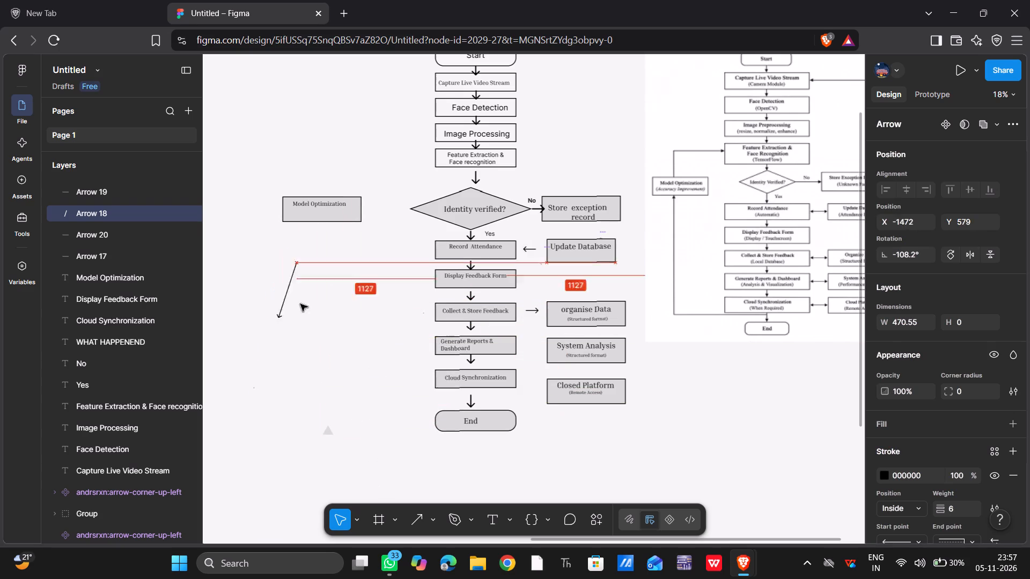
{"action": "left_click_drag", "start_coordinate": [300, 304], "coordinate": [402, 440]}
{"action": "left_click_drag", "start_coordinate": [402, 440], "coordinate": [376, 412]}
{"action": "left_click", "coordinate": [376, 412]}
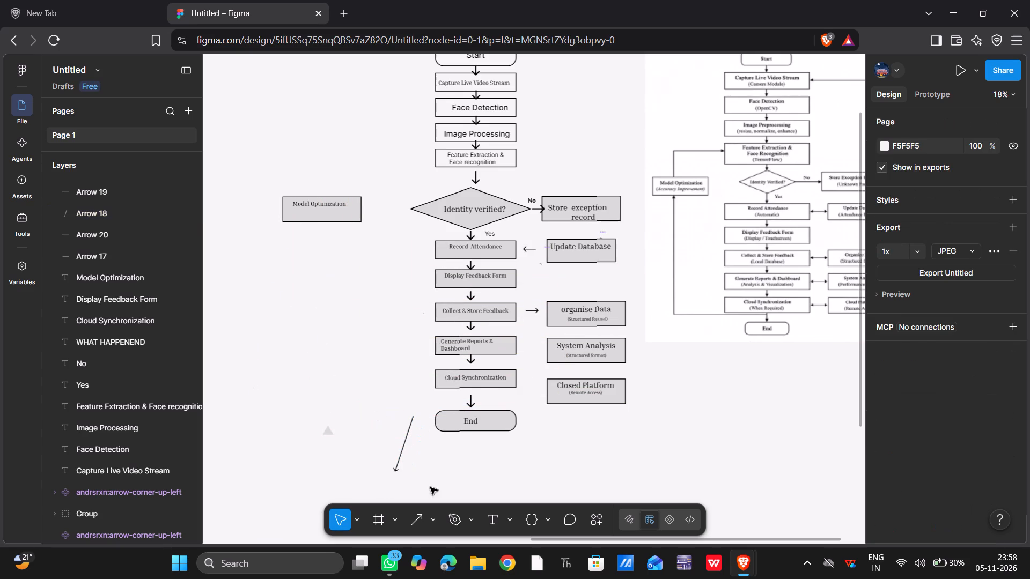
{"action": "left_click_drag", "start_coordinate": [404, 451], "coordinate": [399, 437]}
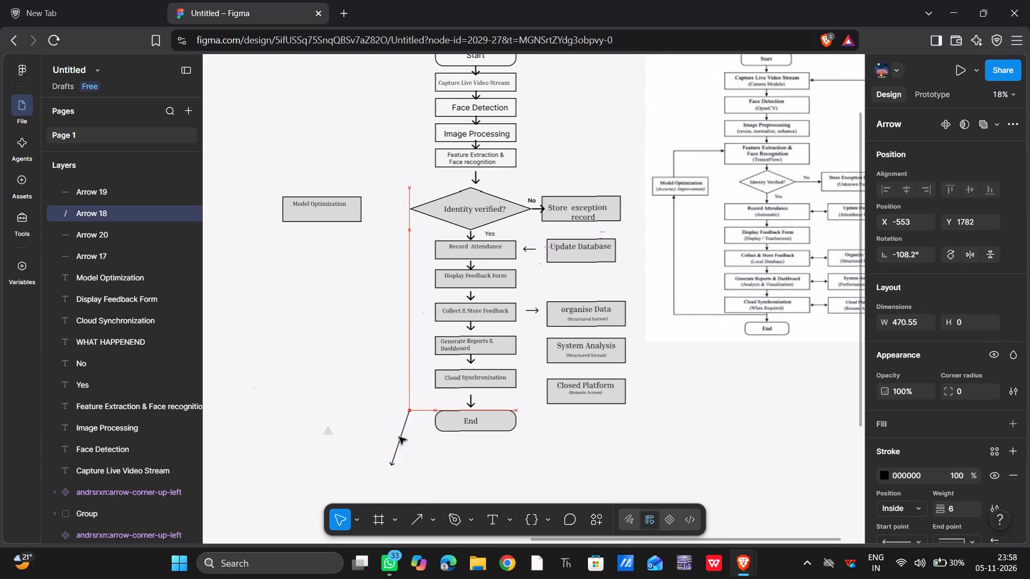
{"action": "left_click_drag", "start_coordinate": [399, 437], "coordinate": [458, 434]}
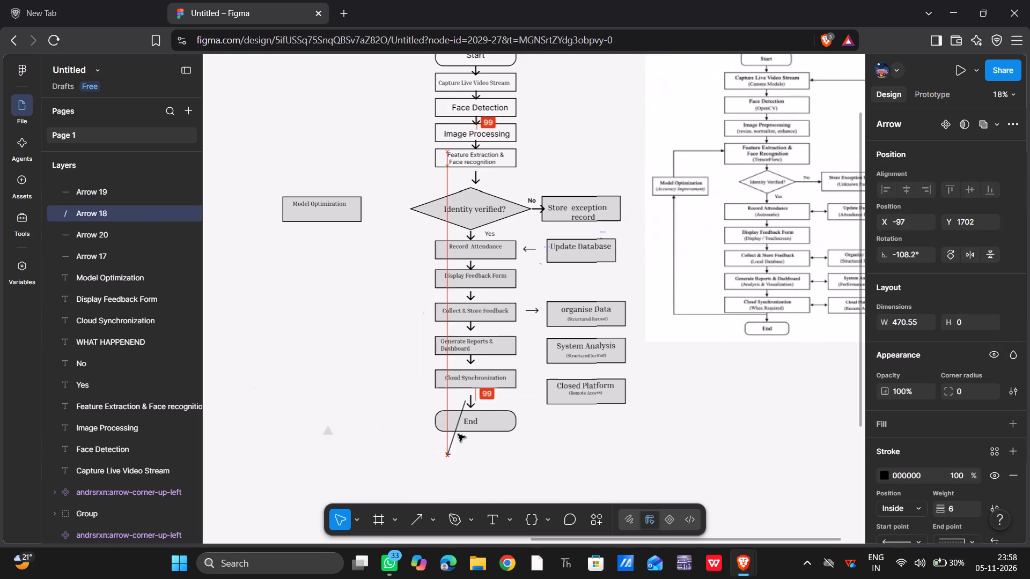
{"action": "left_click_drag", "start_coordinate": [458, 434], "coordinate": [460, 434]}
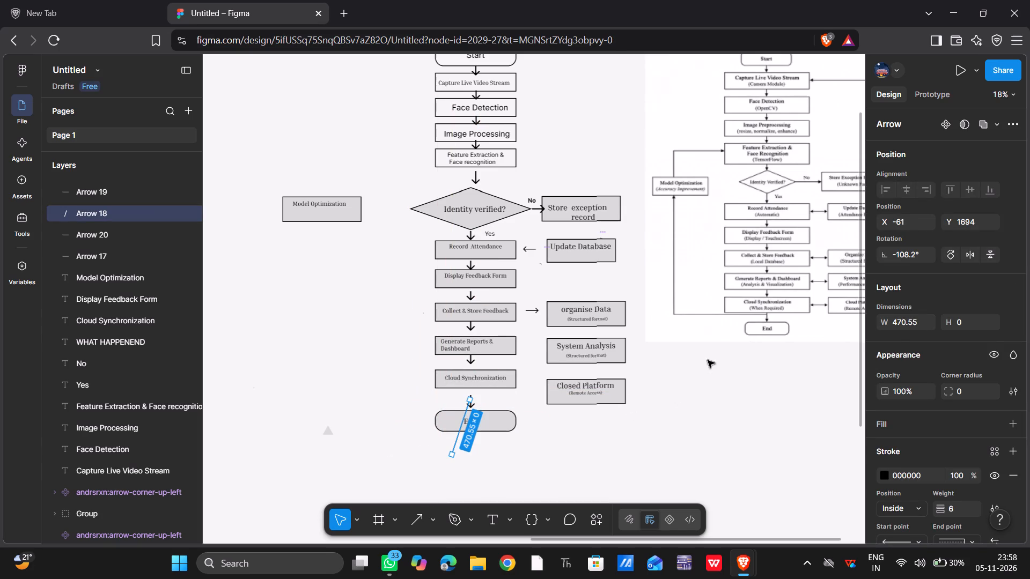
Set the slanted arrow's rotation to 180°.
{"action": "left_click", "coordinate": [921, 250]}
{"action": "key", "text": "BackSpace"}
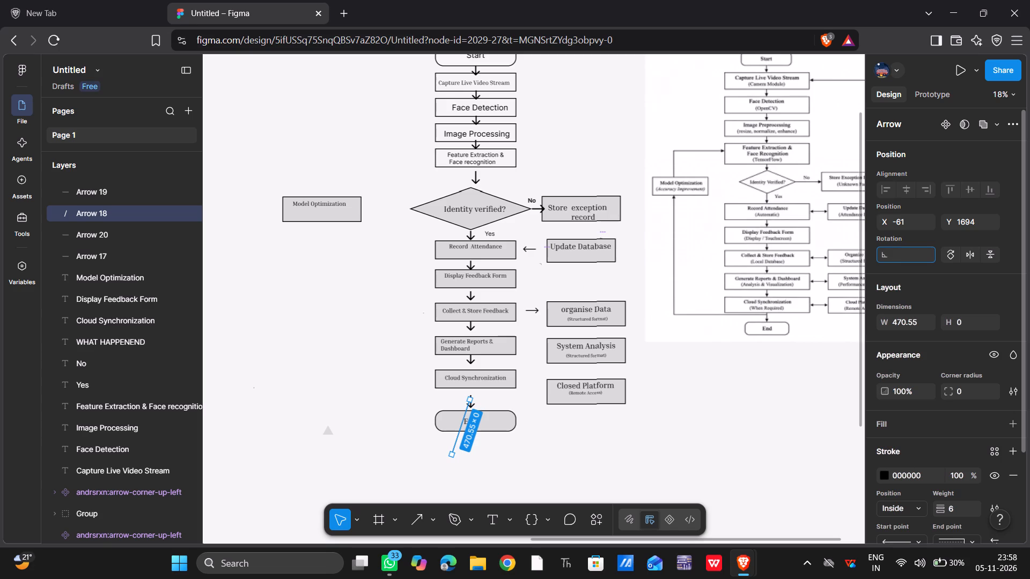
{"action": "type", "text": "180"}
{"action": "key", "text": "Return"}
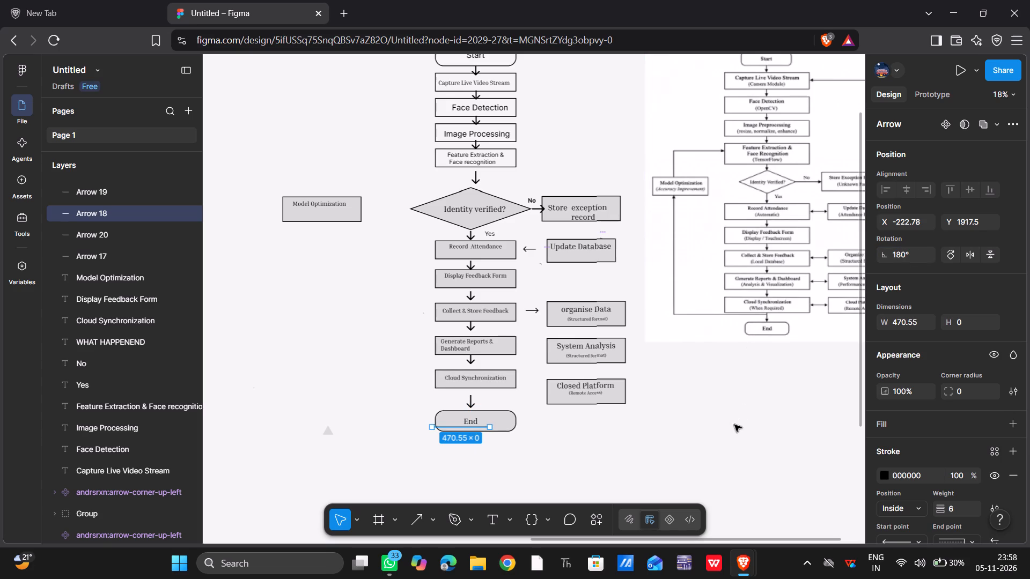
{"action": "left_click", "coordinate": [718, 441]}
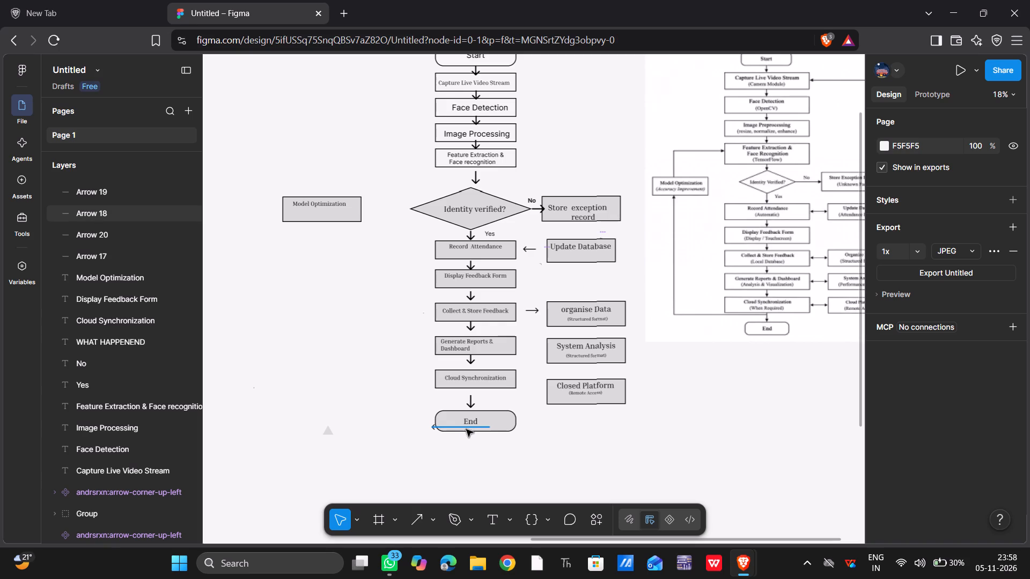
Move the long left-pointing arrow just above End so its tail meets the arrow coming from Cloud Synchronization.
{"action": "left_click", "coordinate": [467, 427]}
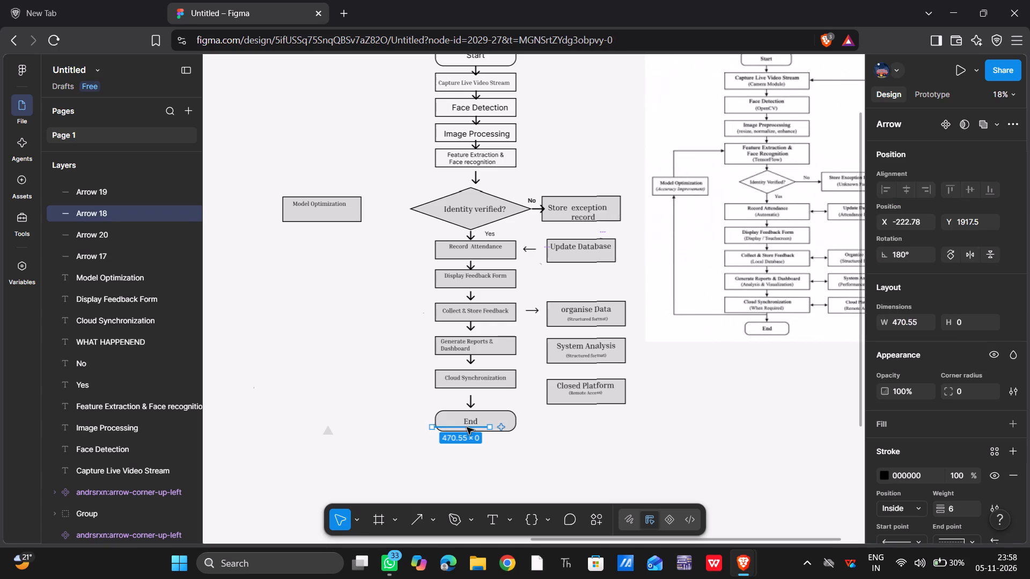
{"action": "left_click_drag", "start_coordinate": [467, 427], "coordinate": [444, 403]}
{"action": "left_click", "coordinate": [350, 462]}
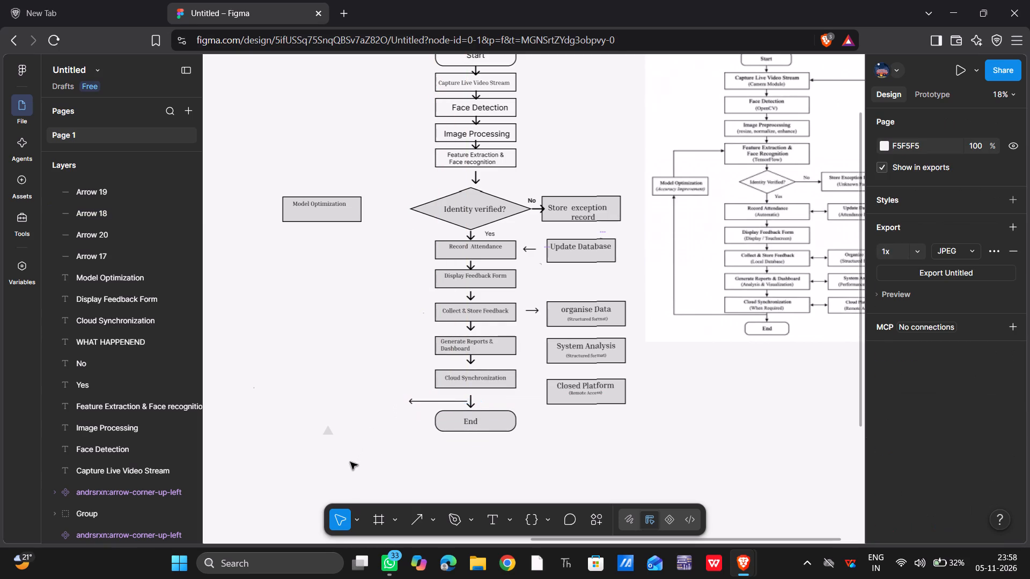
{"action": "scroll", "coordinate": [409, 400], "scroll_direction": "left", "scroll_amount": 1}
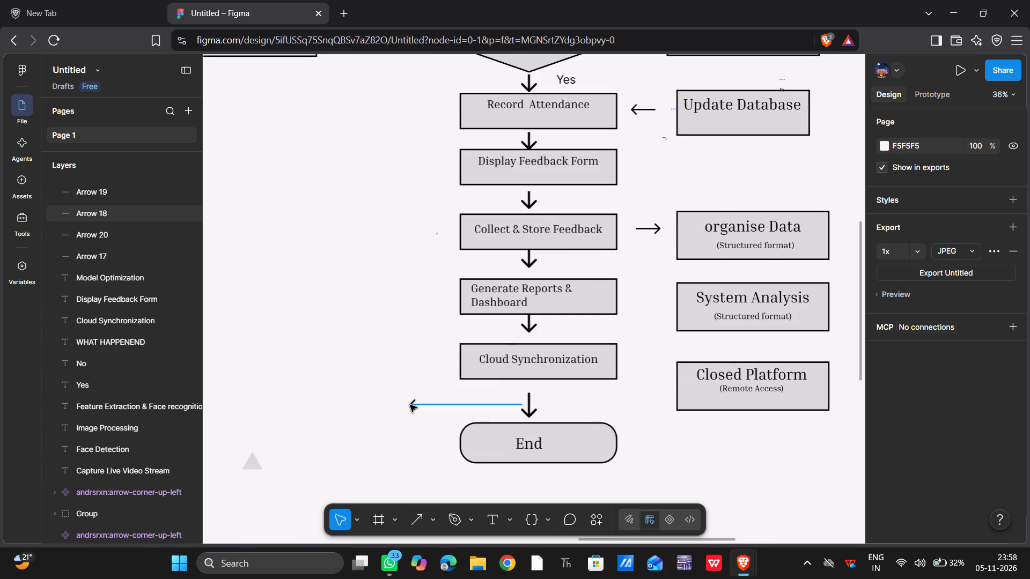
{"action": "left_click", "coordinate": [407, 452]}
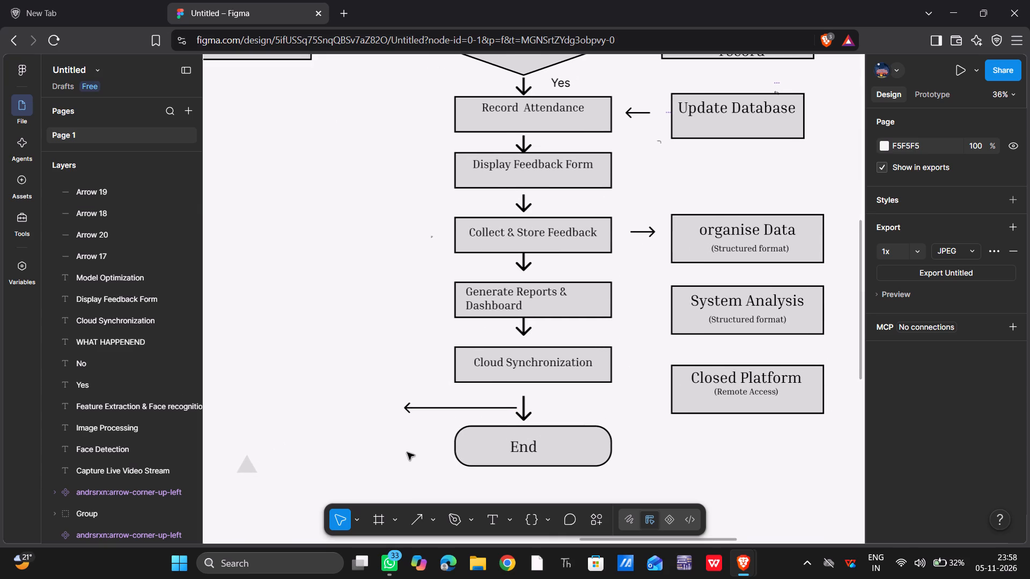
{"action": "left_click", "coordinate": [408, 406]}
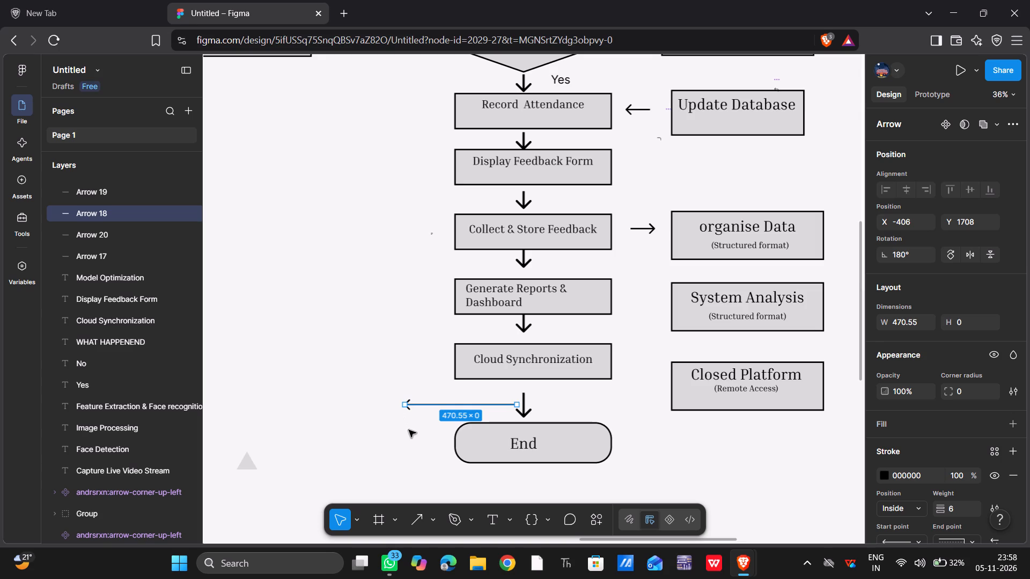
{"action": "left_click", "coordinate": [720, 495]}
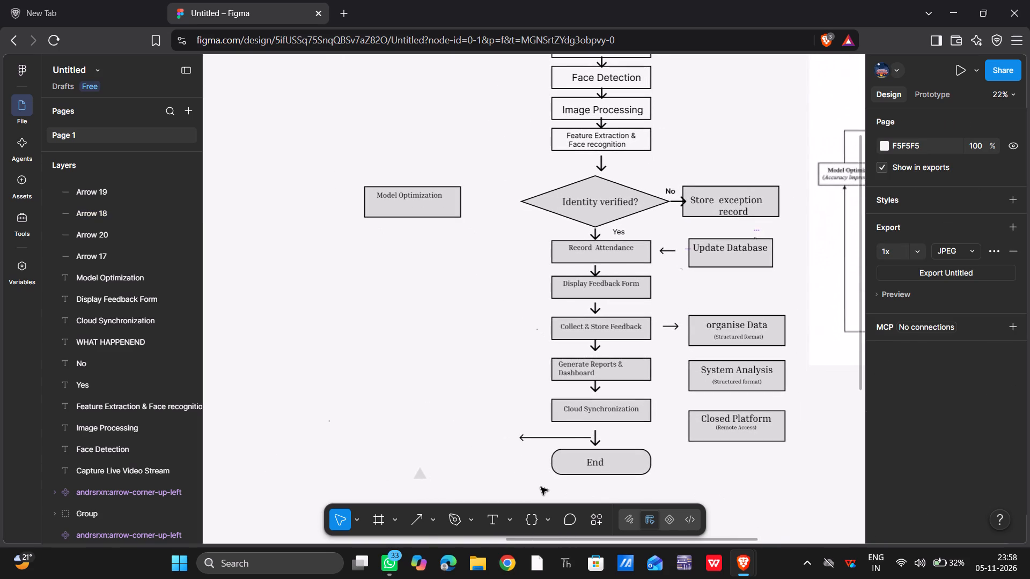
Draw a short horizontal line about 50 long in the empty area beside Cloud Synchronization, below Model Optimization.
{"action": "left_click", "coordinate": [436, 519]}
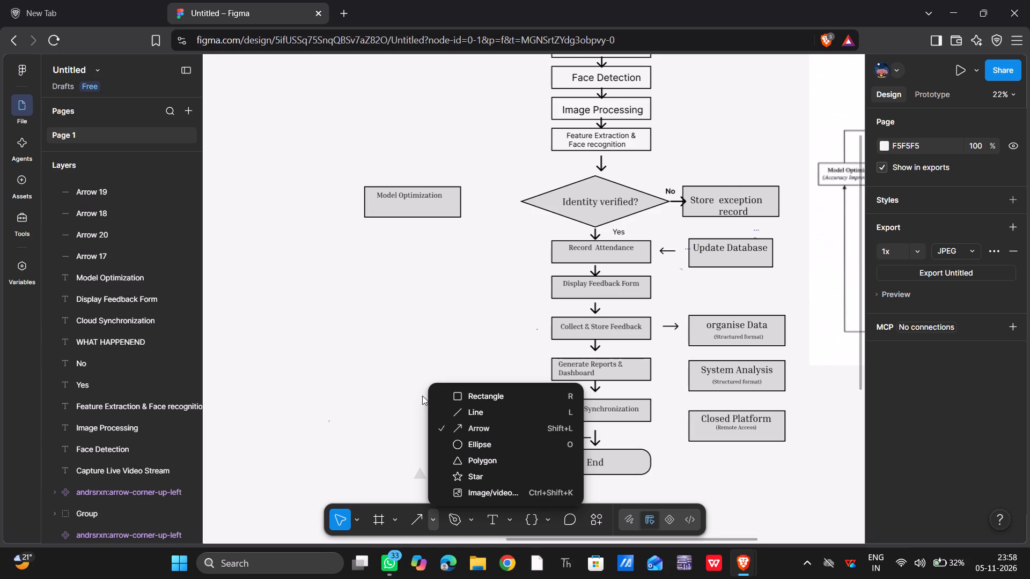
{"action": "left_click", "coordinate": [472, 406]}
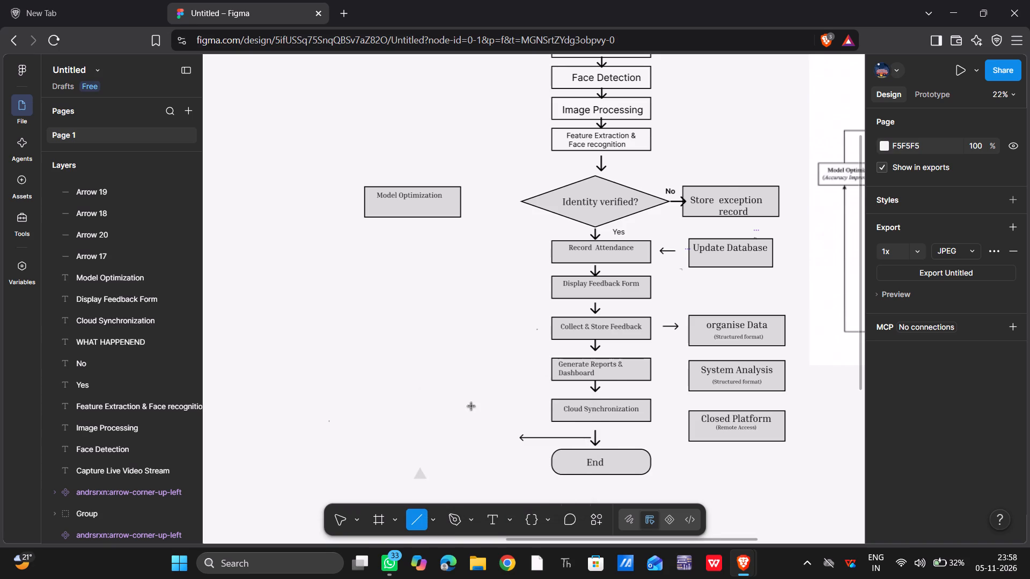
{"action": "left_click", "coordinate": [440, 421]}
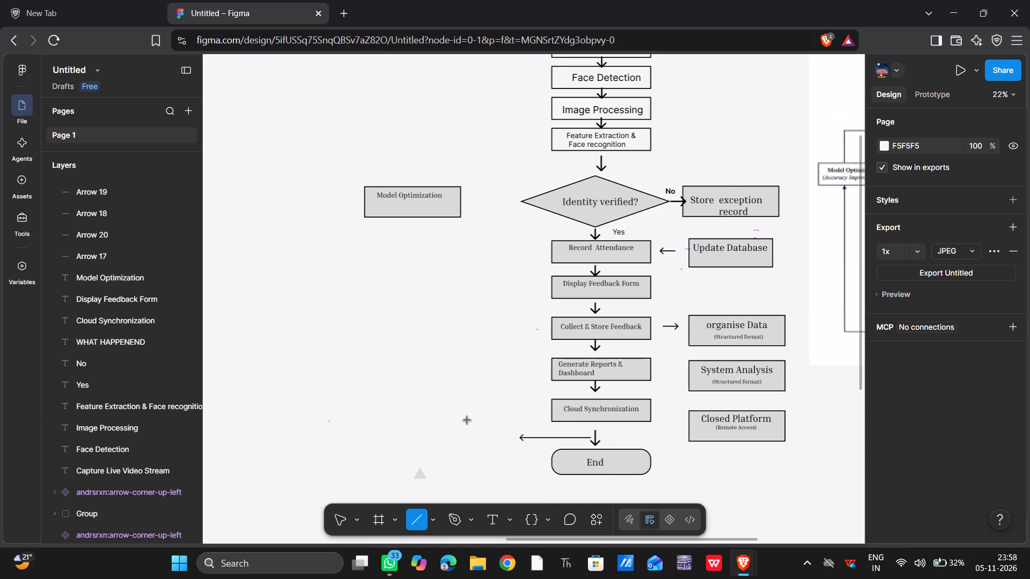
{"action": "left_click", "coordinate": [459, 424]}
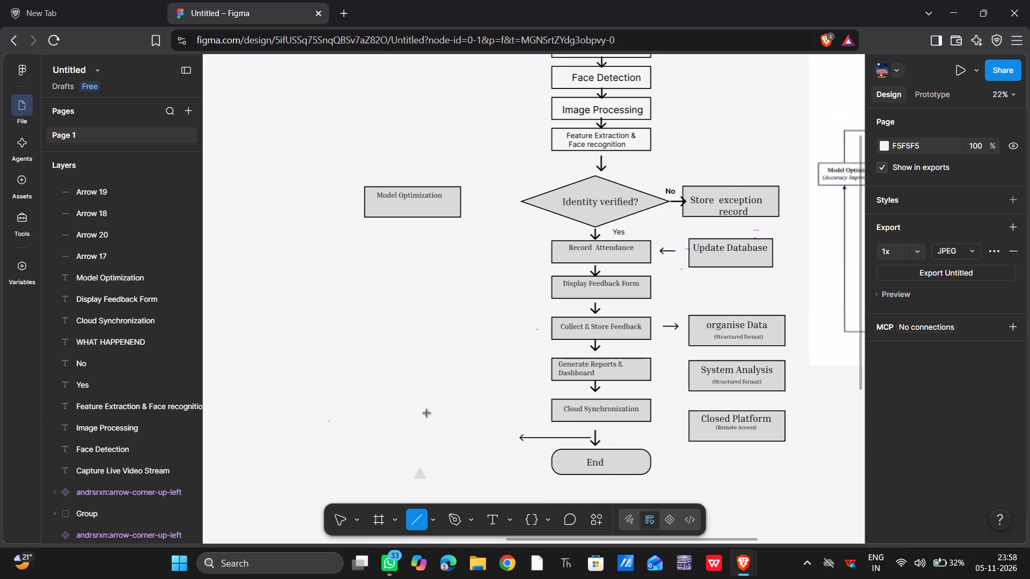
{"action": "left_click_drag", "start_coordinate": [427, 413], "coordinate": [435, 415]}
{"action": "left_click", "coordinate": [435, 415]}
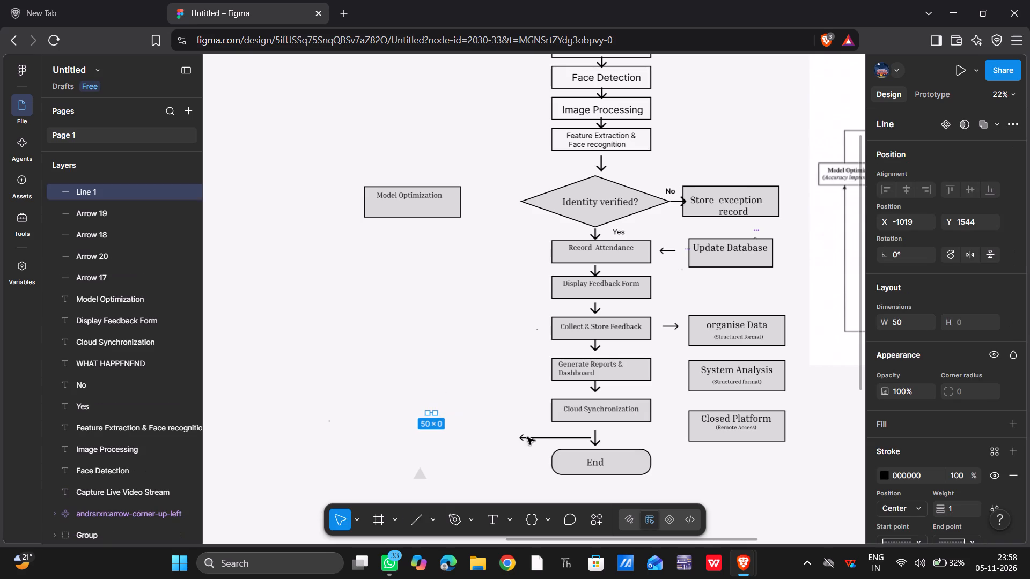
Move the long left-pointing arrow from above End to the empty area below the Model Optimization box.
{"action": "left_click_drag", "start_coordinate": [543, 439], "coordinate": [536, 434]}
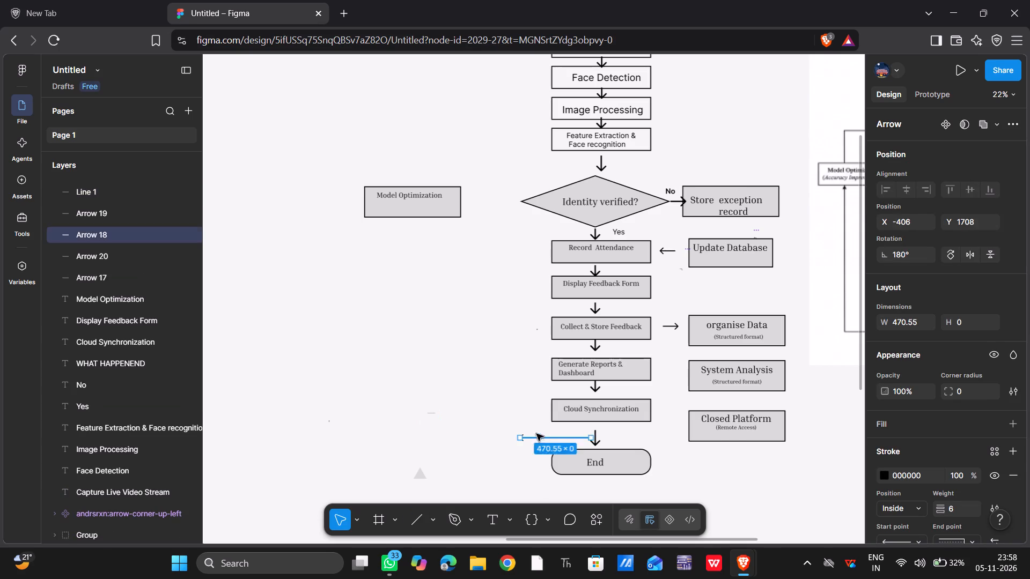
{"action": "left_click_drag", "start_coordinate": [536, 434], "coordinate": [427, 290]}
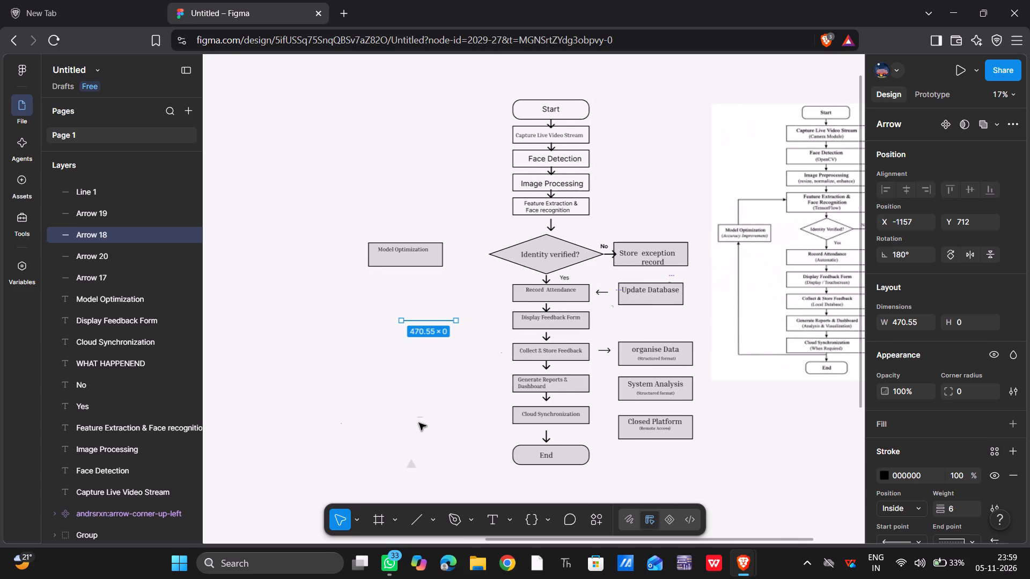
Move the short line from the empty area onto the arrow between Cloud Synchronization and End, at about Y 1708.
{"action": "left_click", "coordinate": [422, 417]}
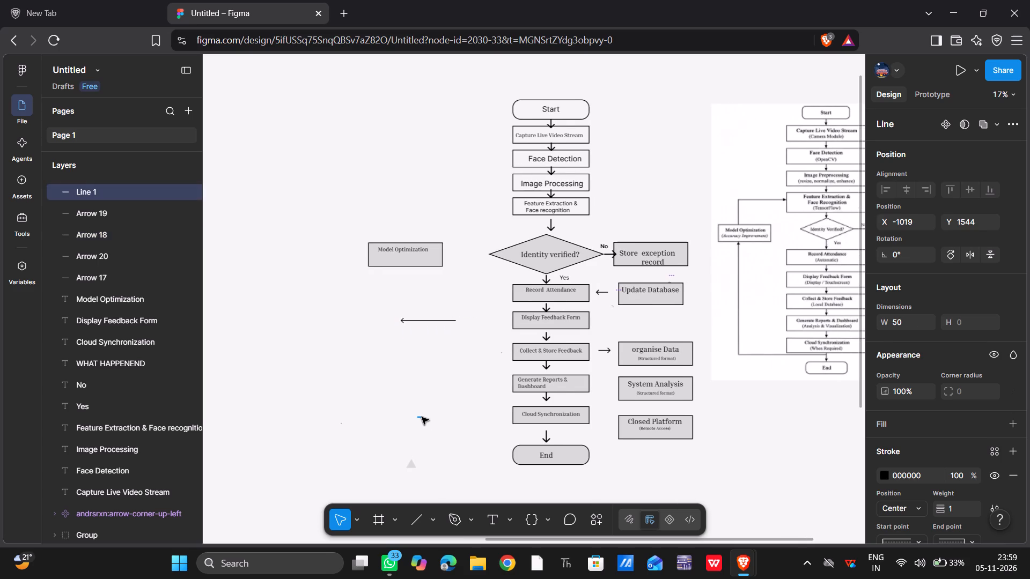
{"action": "left_click_drag", "start_coordinate": [422, 417], "coordinate": [521, 437]}
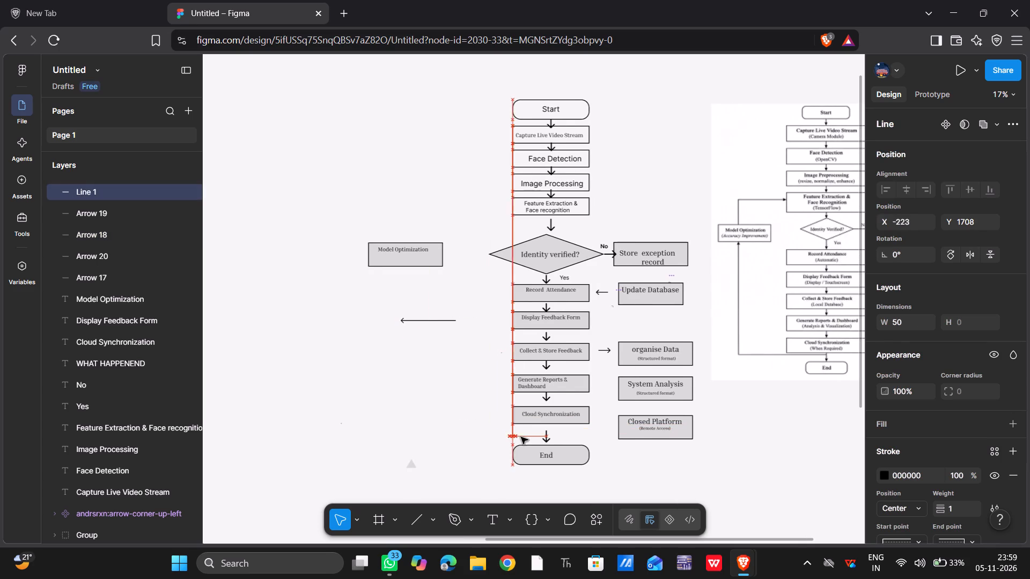
{"action": "left_click_drag", "start_coordinate": [521, 437], "coordinate": [531, 434]}
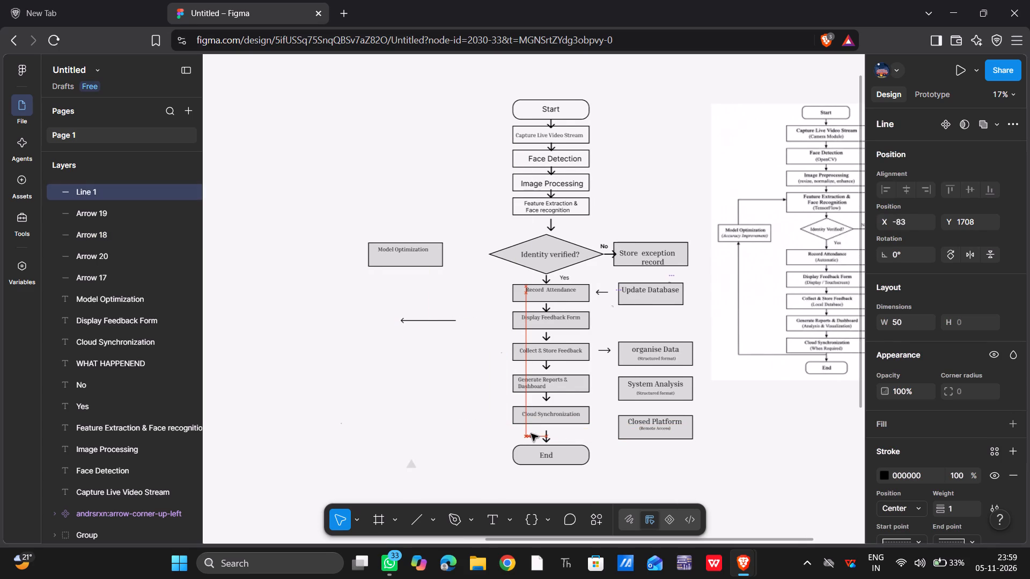
{"action": "left_click_drag", "start_coordinate": [531, 434], "coordinate": [543, 435]}
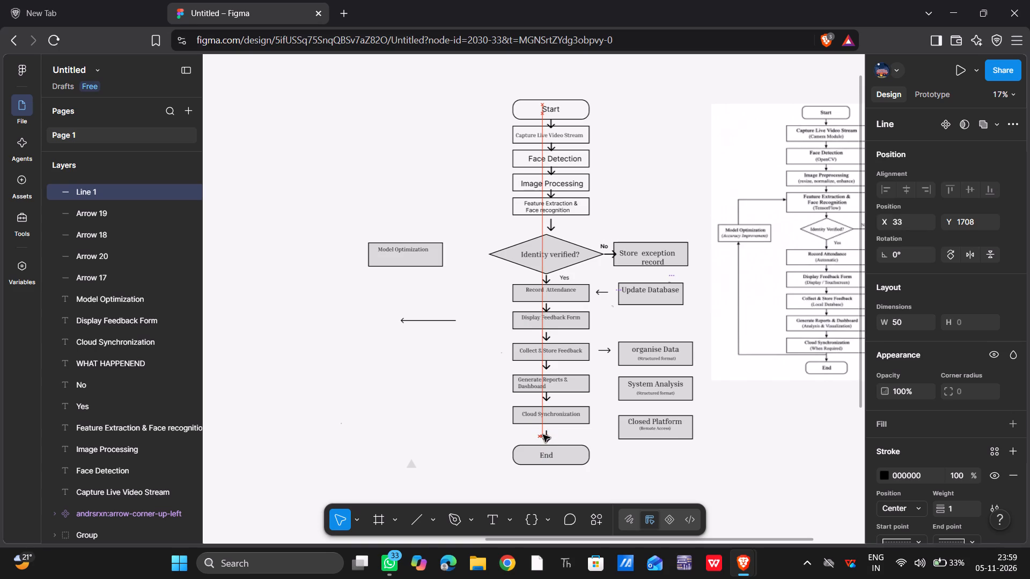
{"action": "left_click_drag", "start_coordinate": [543, 435], "coordinate": [543, 434]}
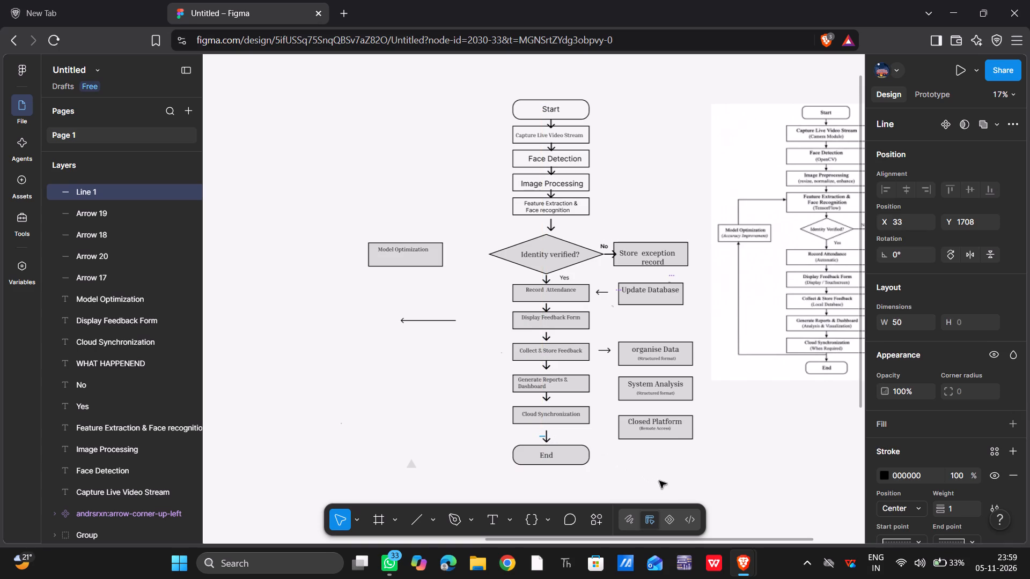
Set the short line's stroke weight to 6.
{"action": "left_click", "coordinate": [954, 512]}
{"action": "key", "text": "BackSpace"}
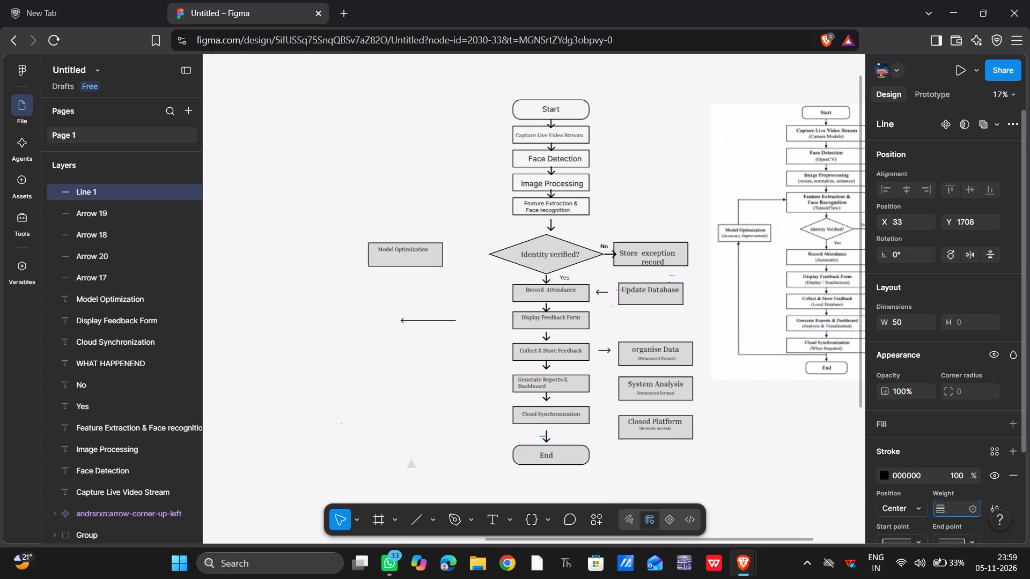
{"action": "key", "text": "6"}
{"action": "key", "text": "Return"}
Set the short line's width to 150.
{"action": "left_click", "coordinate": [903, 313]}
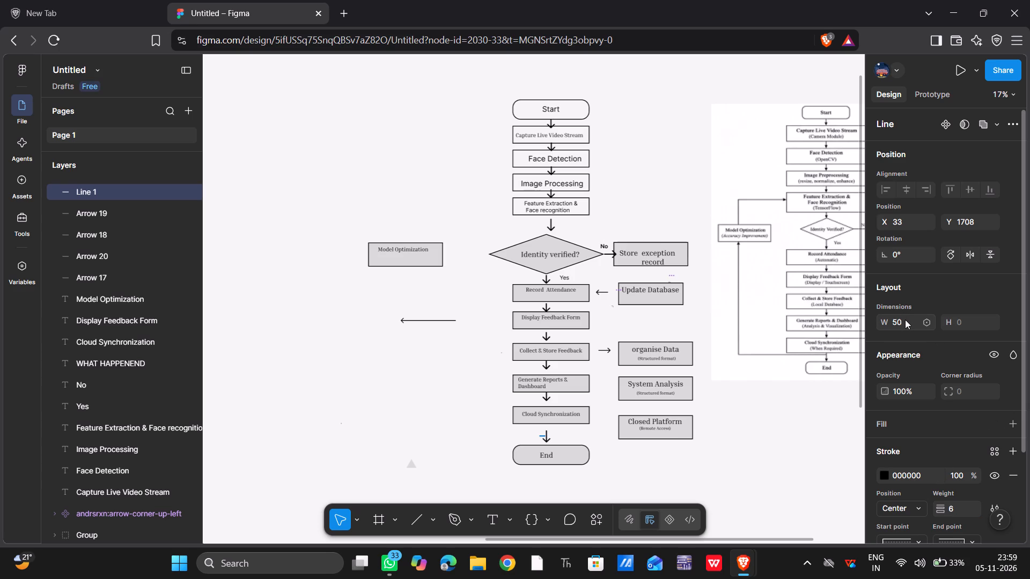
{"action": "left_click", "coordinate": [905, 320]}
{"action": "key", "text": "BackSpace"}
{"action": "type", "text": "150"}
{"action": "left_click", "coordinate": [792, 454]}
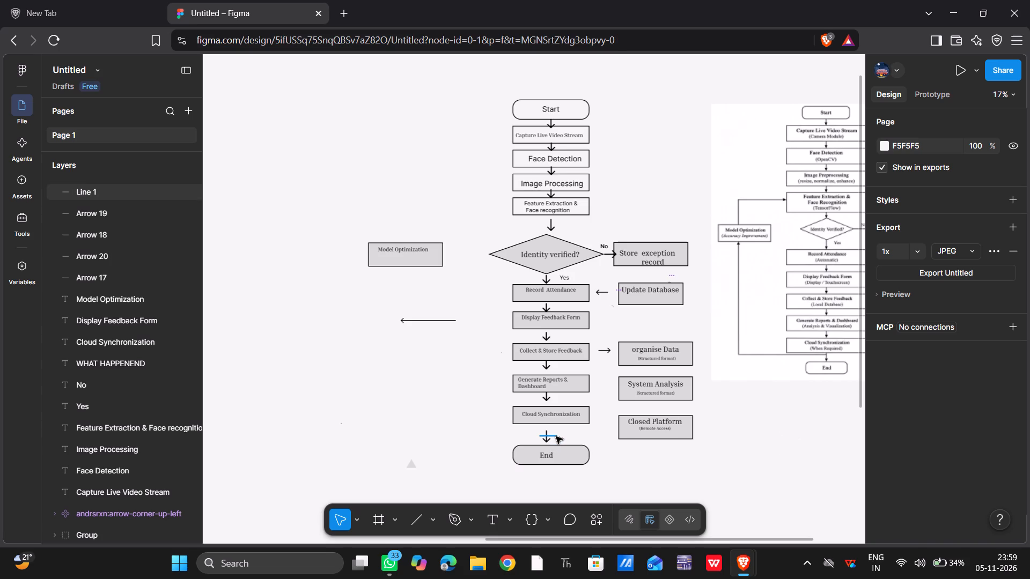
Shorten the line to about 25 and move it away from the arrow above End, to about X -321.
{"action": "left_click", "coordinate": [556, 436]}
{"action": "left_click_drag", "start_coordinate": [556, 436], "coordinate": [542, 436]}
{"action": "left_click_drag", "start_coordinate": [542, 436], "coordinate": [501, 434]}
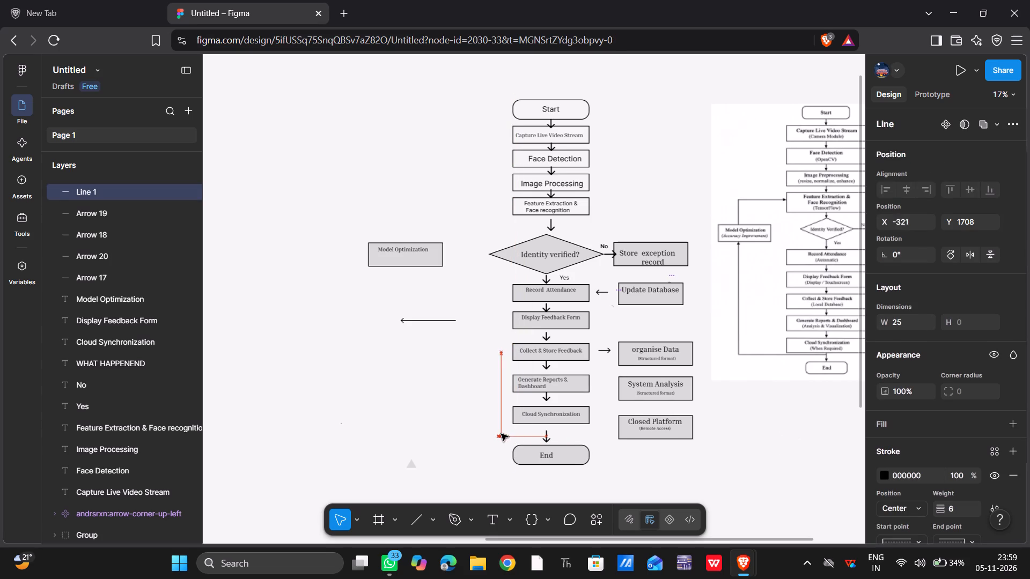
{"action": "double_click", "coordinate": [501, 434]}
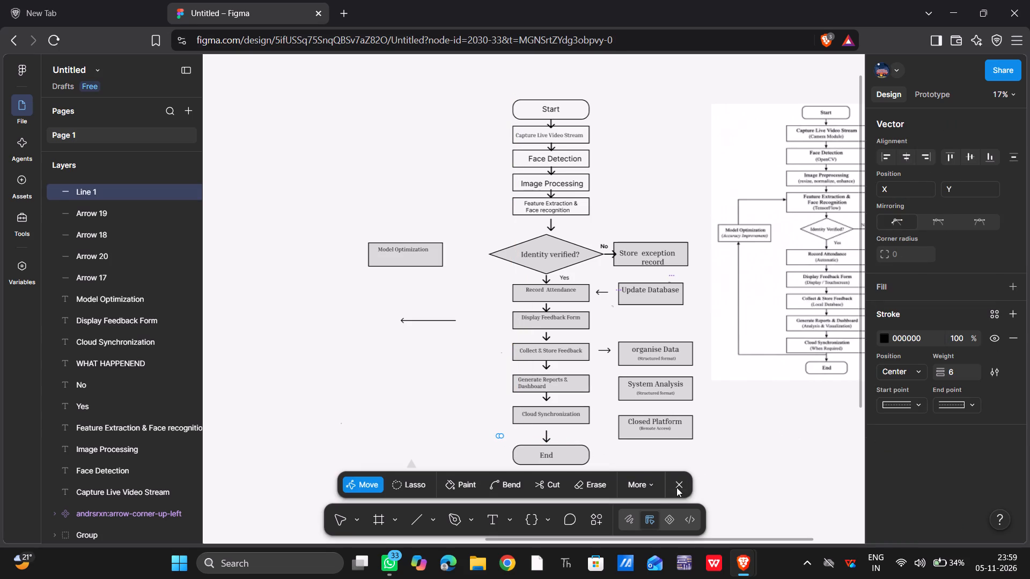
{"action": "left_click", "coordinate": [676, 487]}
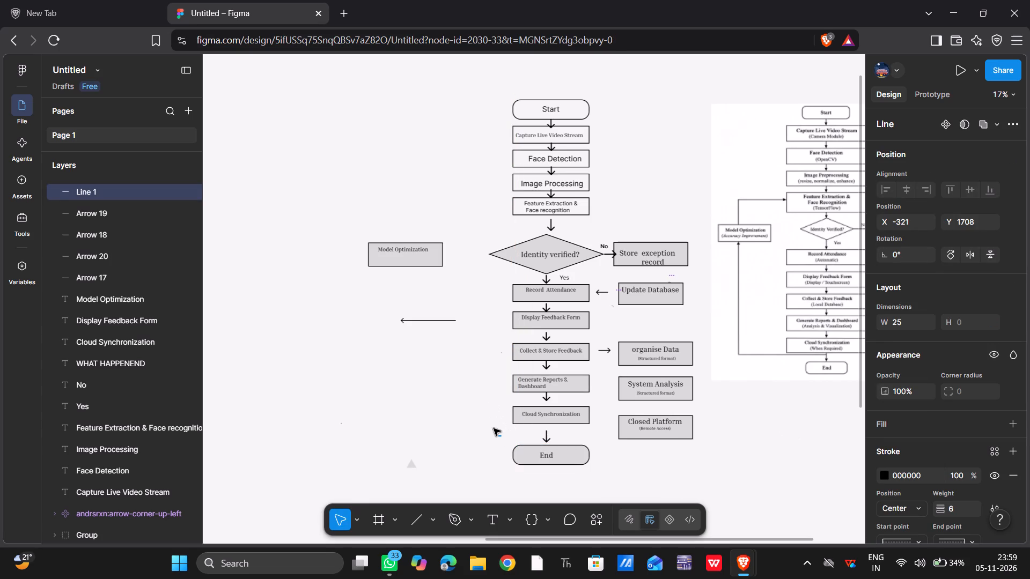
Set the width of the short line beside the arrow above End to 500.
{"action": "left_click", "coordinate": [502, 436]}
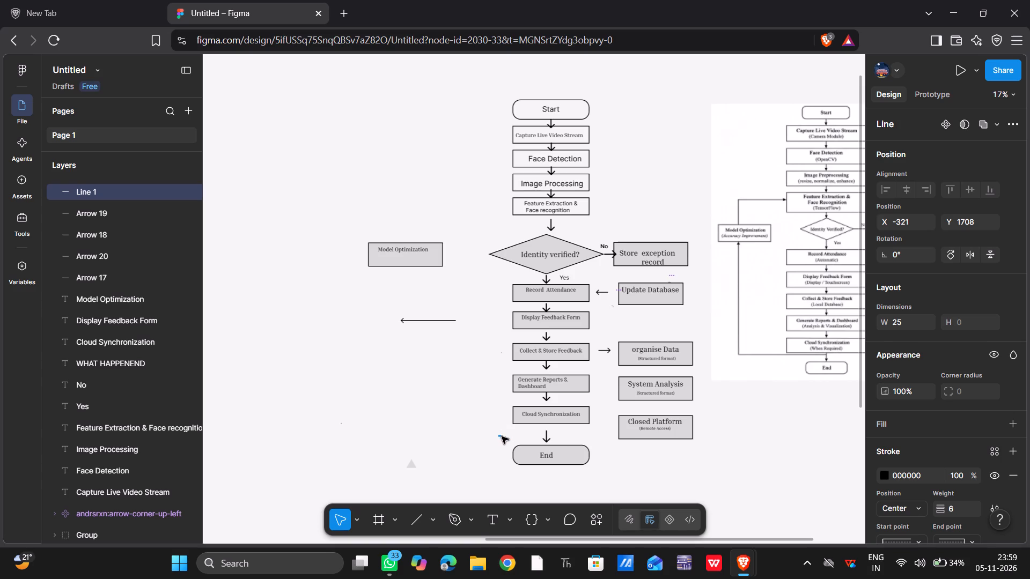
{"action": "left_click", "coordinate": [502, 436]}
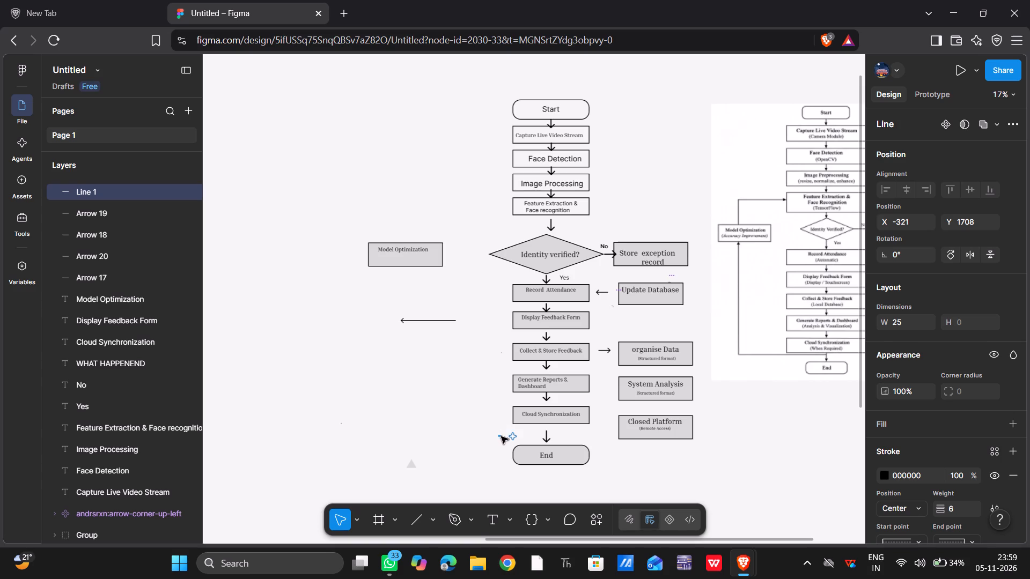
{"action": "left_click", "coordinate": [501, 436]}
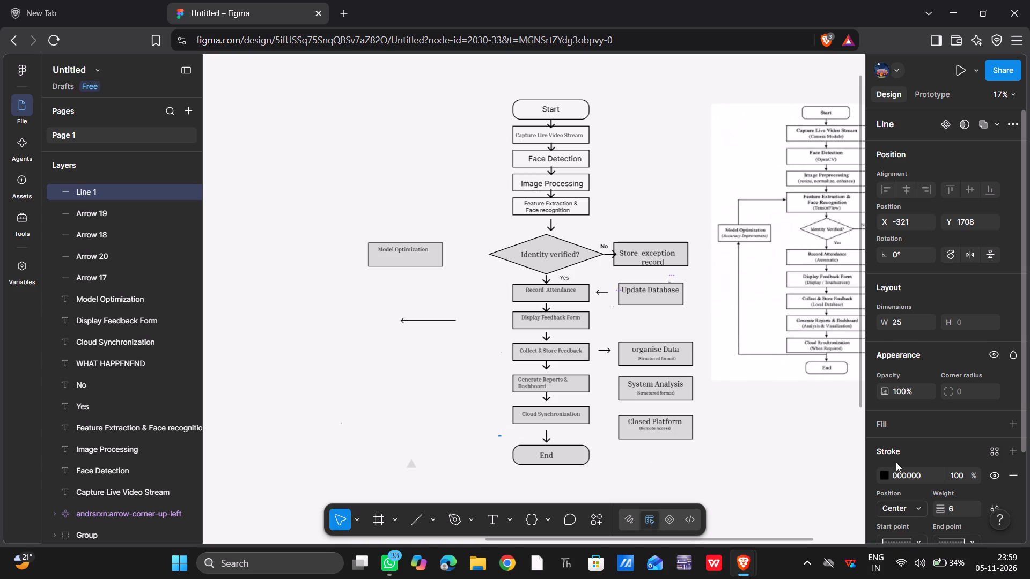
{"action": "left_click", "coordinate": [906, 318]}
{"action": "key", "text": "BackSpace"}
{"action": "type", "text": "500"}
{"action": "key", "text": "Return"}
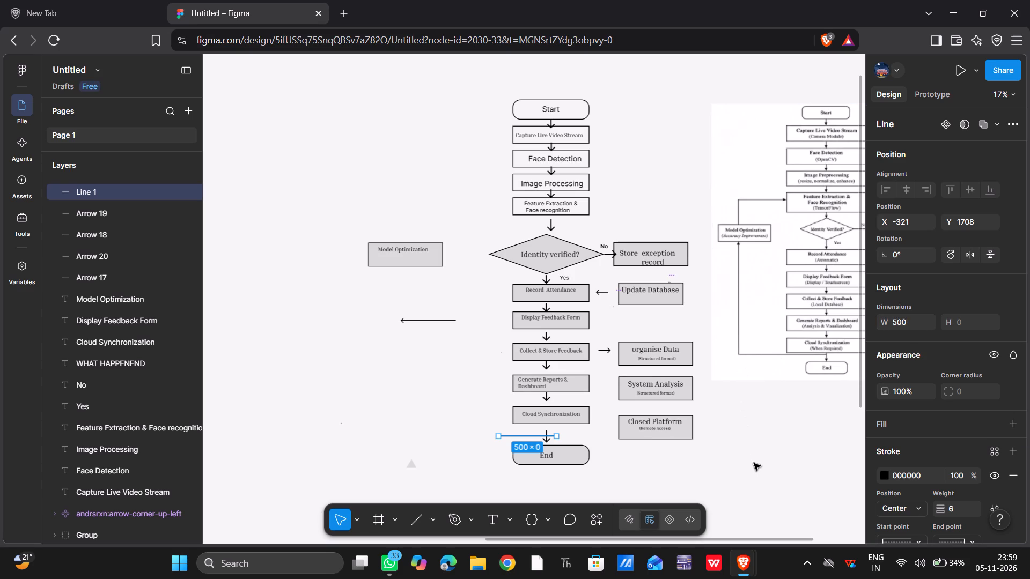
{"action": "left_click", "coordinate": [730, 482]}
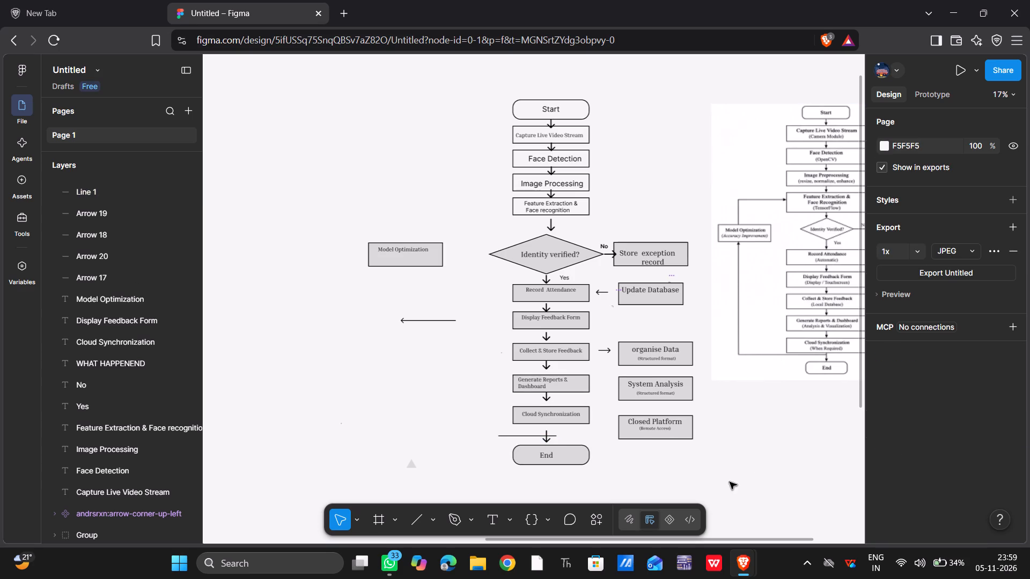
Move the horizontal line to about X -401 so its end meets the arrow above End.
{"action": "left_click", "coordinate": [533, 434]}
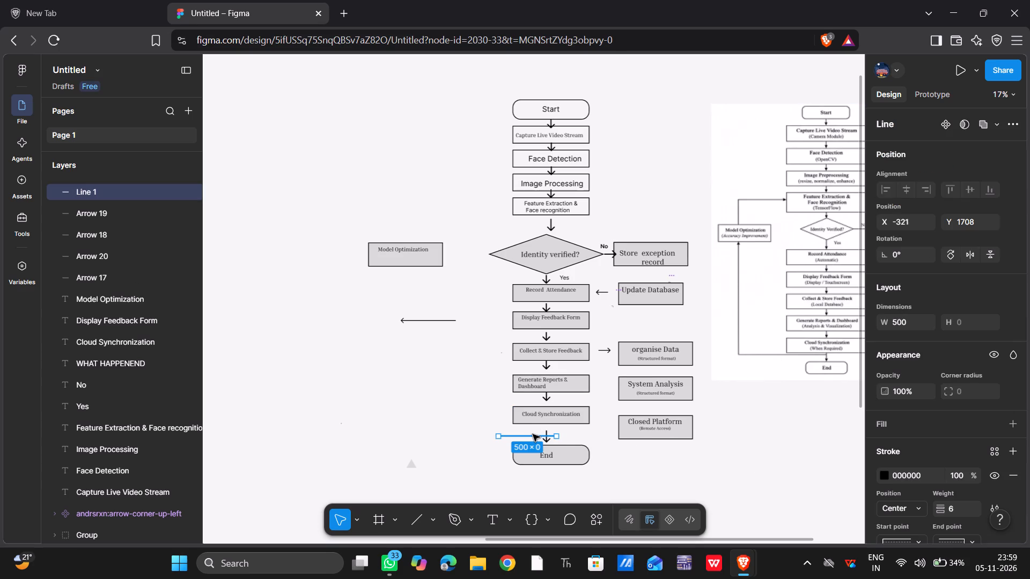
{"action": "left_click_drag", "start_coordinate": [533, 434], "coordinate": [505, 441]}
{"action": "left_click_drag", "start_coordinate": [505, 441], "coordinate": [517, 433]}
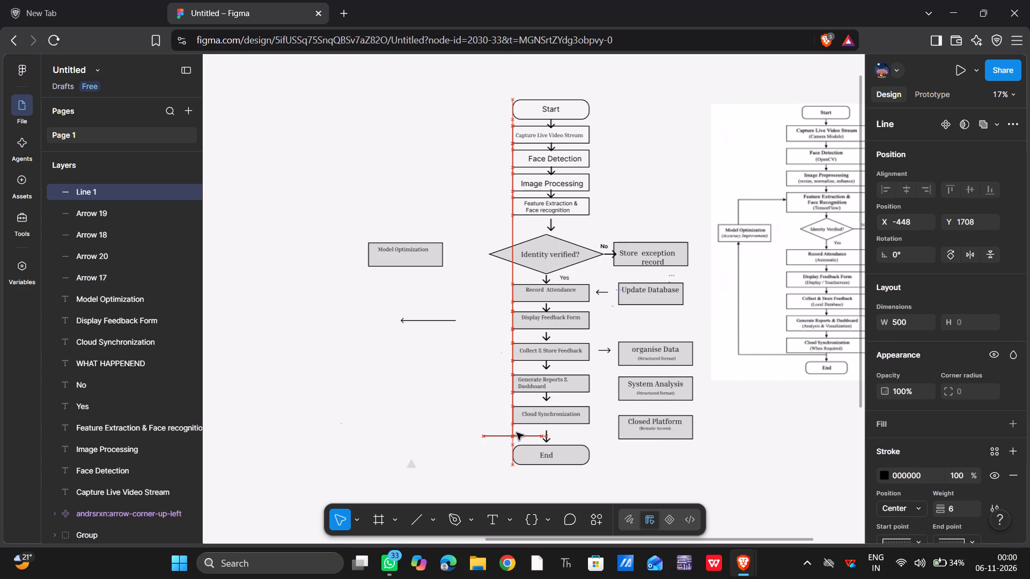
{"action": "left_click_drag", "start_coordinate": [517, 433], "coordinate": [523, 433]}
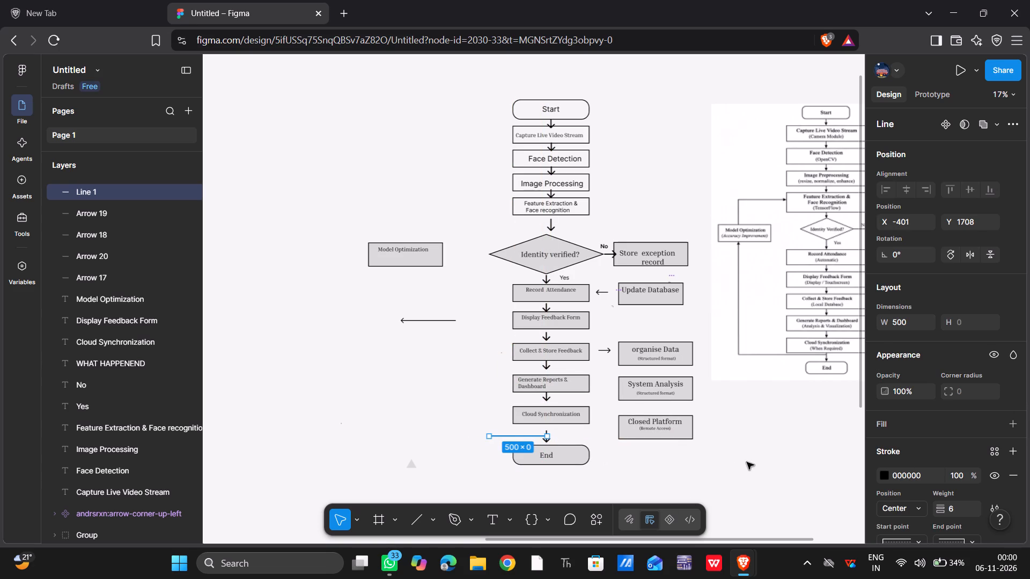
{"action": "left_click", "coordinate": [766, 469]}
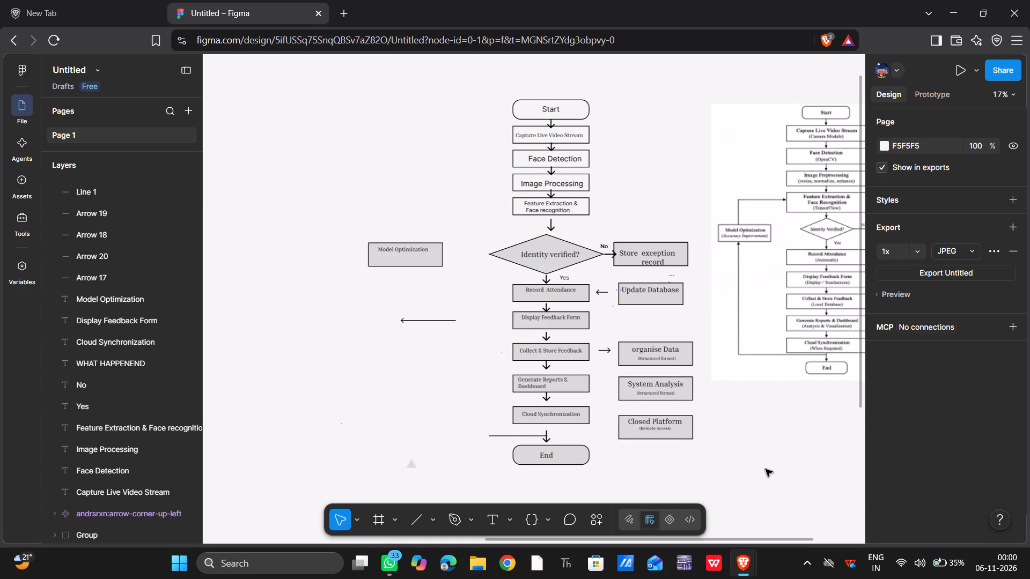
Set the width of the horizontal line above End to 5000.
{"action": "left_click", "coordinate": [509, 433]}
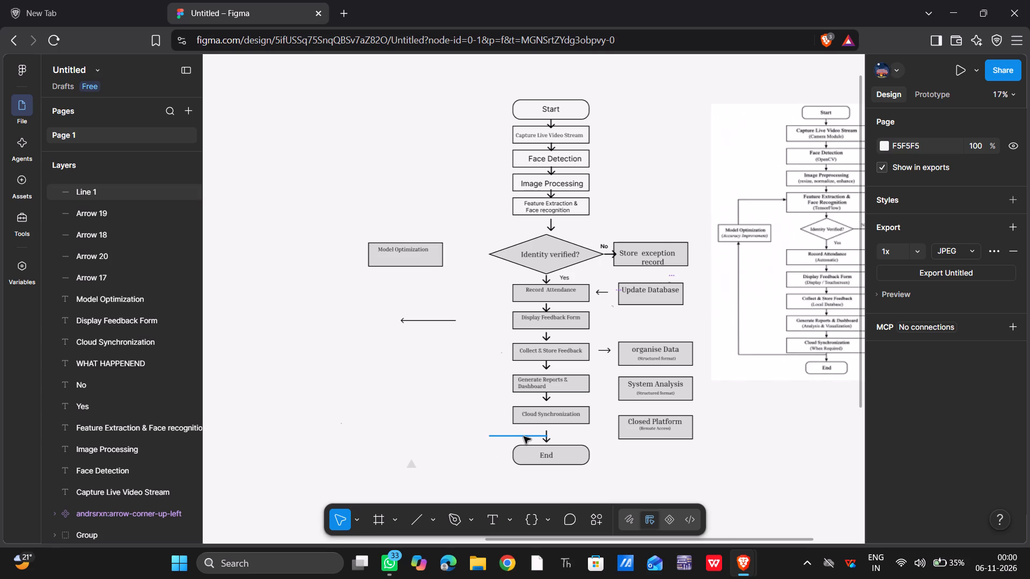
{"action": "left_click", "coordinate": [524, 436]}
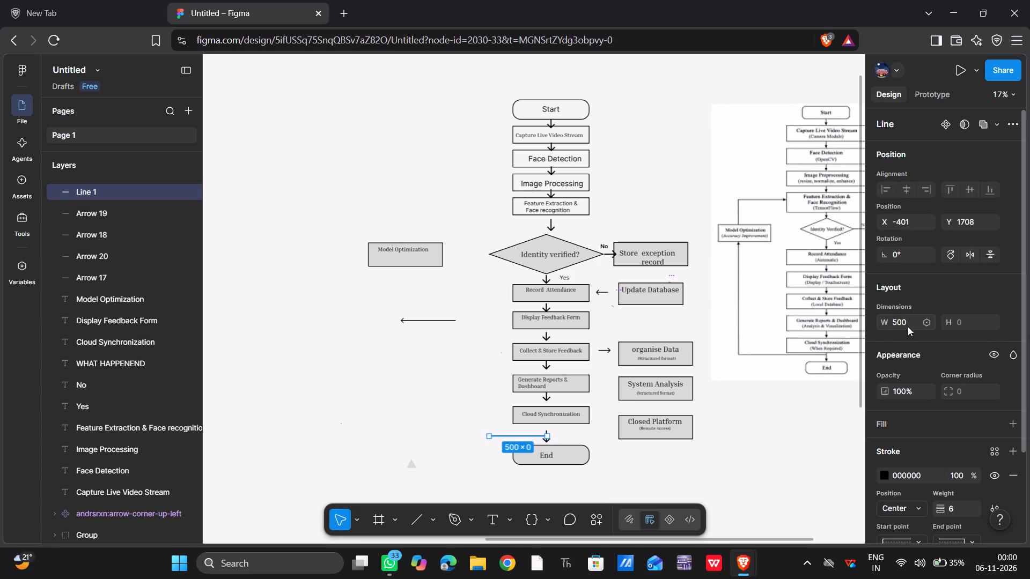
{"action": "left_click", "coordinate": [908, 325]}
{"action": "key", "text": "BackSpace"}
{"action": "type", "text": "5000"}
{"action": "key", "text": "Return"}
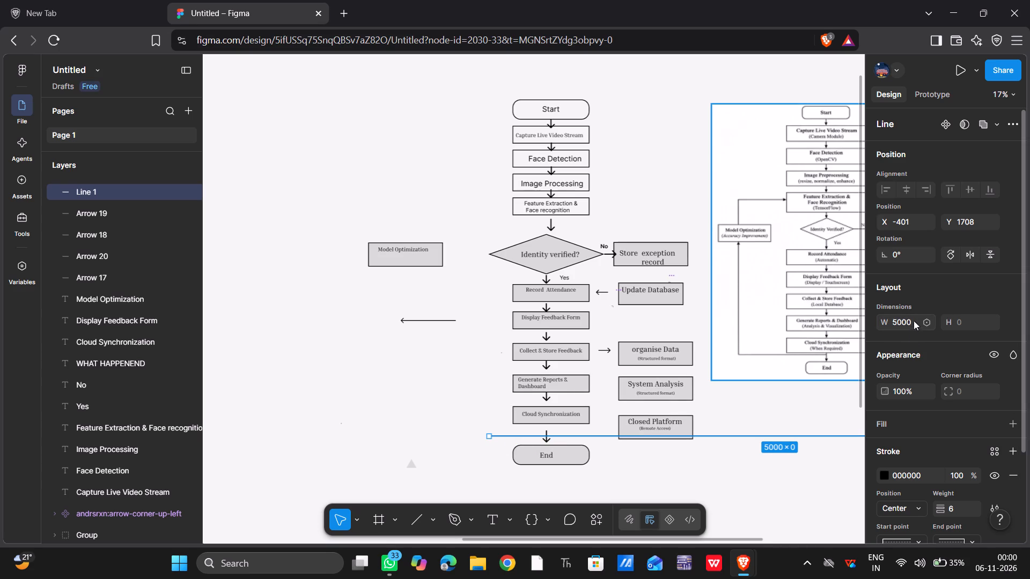
Set the width of the horizontal line above End to 1000.
{"action": "left_click", "coordinate": [913, 317]}
{"action": "key", "text": "BackSpace"}
{"action": "type", "text": "1000"}
{"action": "key", "text": "Return"}
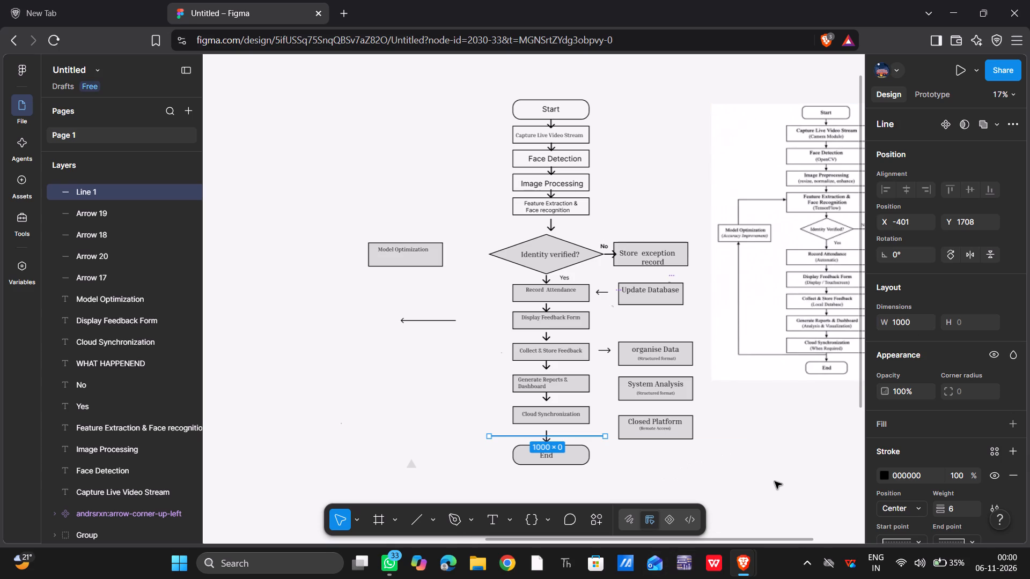
{"action": "left_click", "coordinate": [776, 481]}
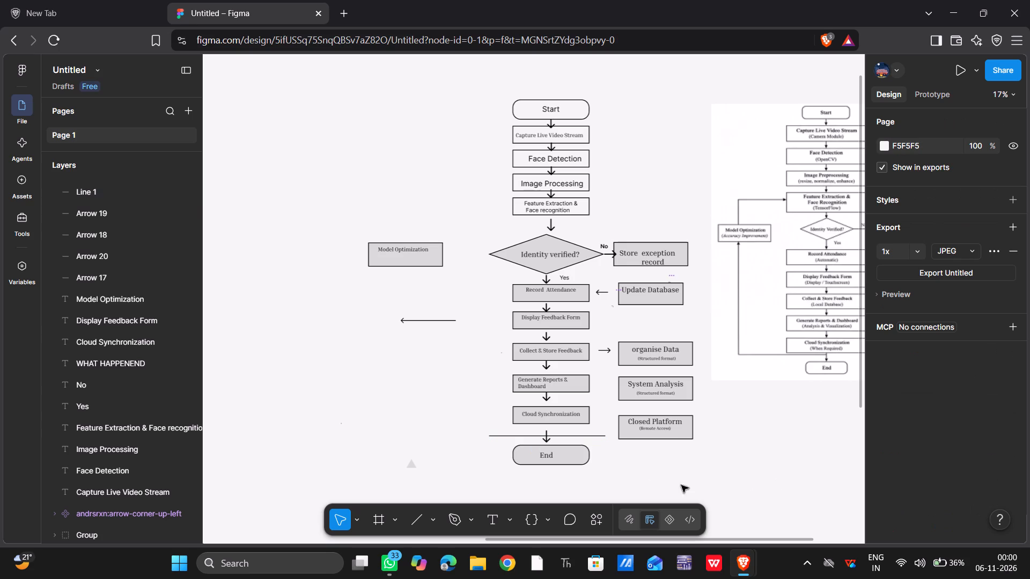
Move the horizontal line above End to about X -922, Y 1708 so its inner end meets the arrow.
{"action": "left_click", "coordinate": [588, 435]}
{"action": "left_click_drag", "start_coordinate": [588, 435], "coordinate": [529, 439]}
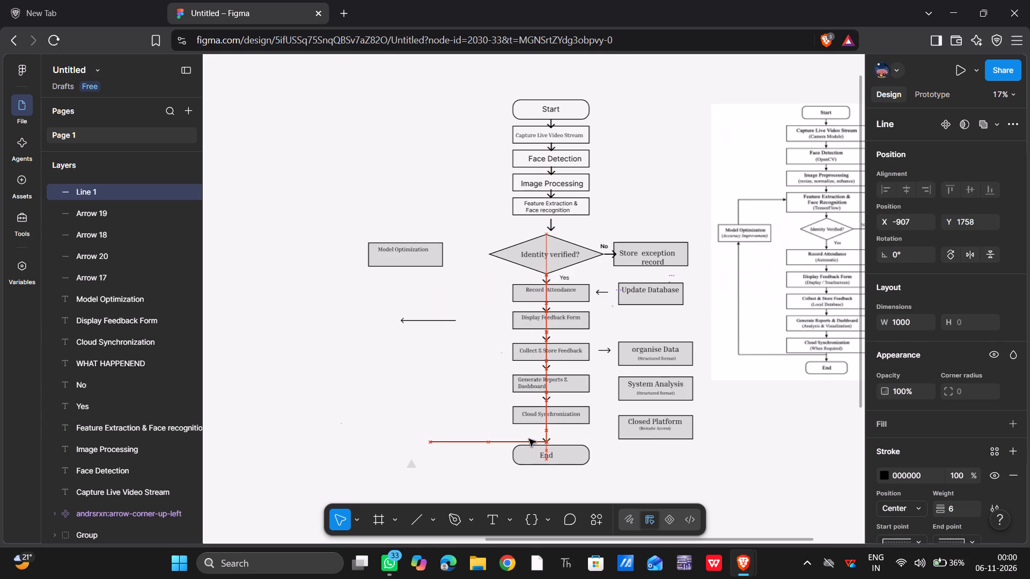
{"action": "left_click_drag", "start_coordinate": [529, 439], "coordinate": [523, 435]}
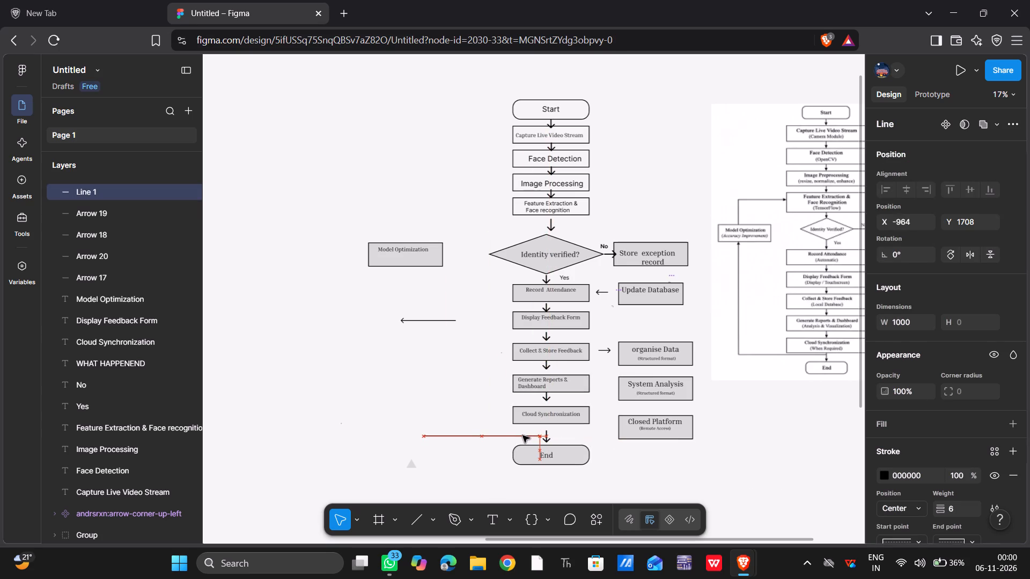
{"action": "left_click_drag", "start_coordinate": [523, 435], "coordinate": [527, 435]}
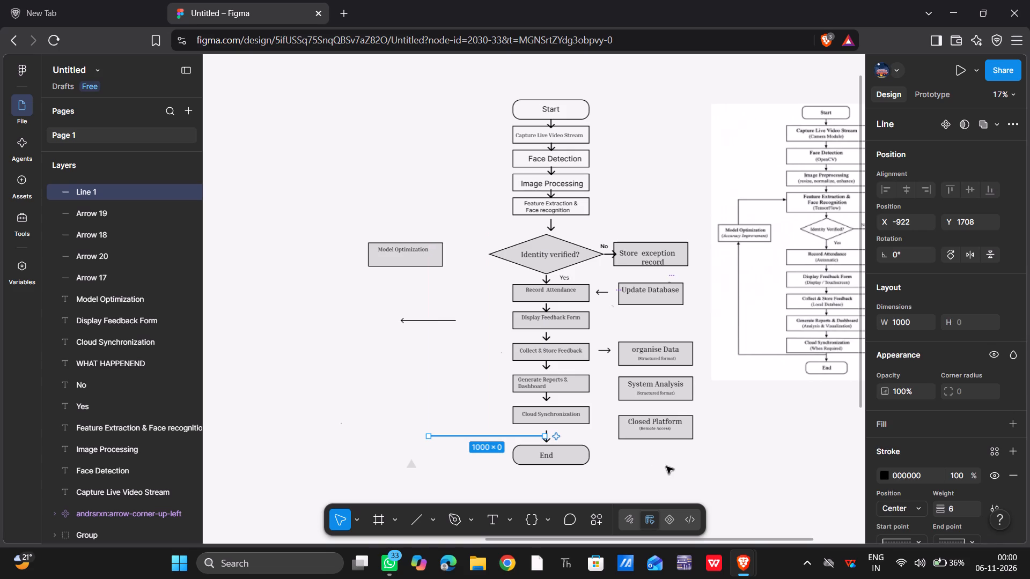
{"action": "left_click", "coordinate": [692, 474]}
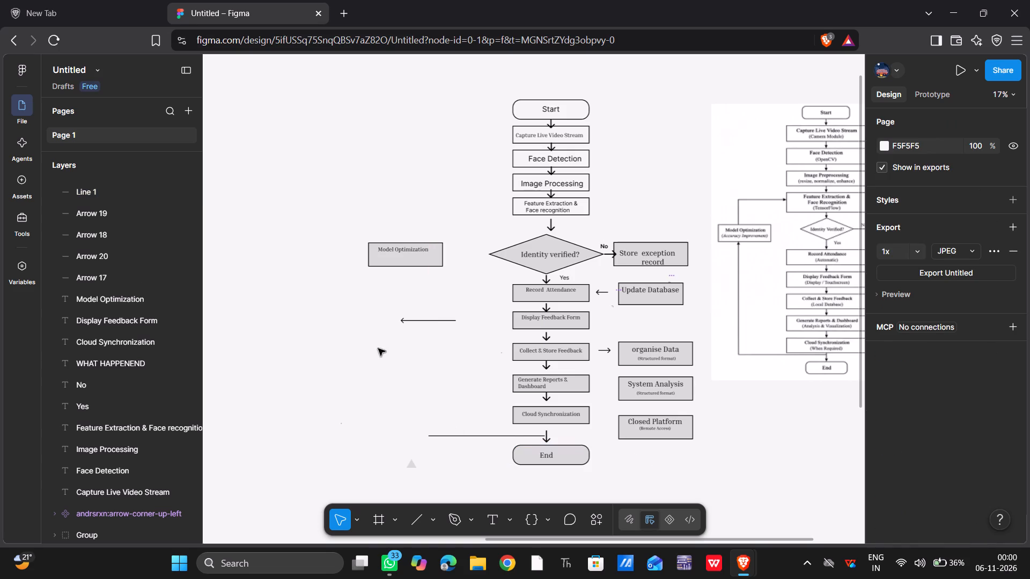
Set the rotation of the loose horizontal arrow below Model Optimization to 90° so it points upward.
{"action": "left_click", "coordinate": [432, 317]}
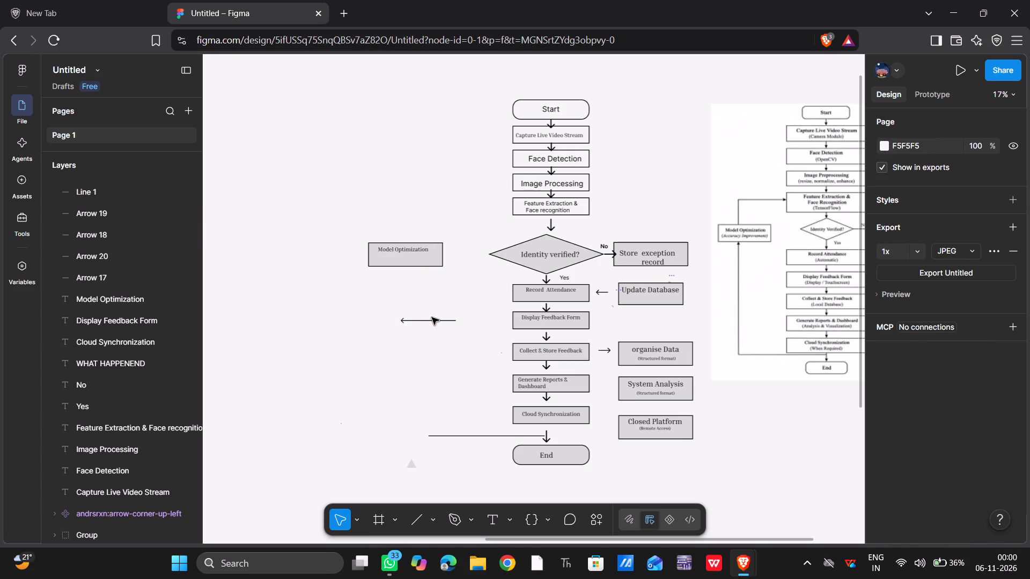
{"action": "left_click", "coordinate": [434, 322]}
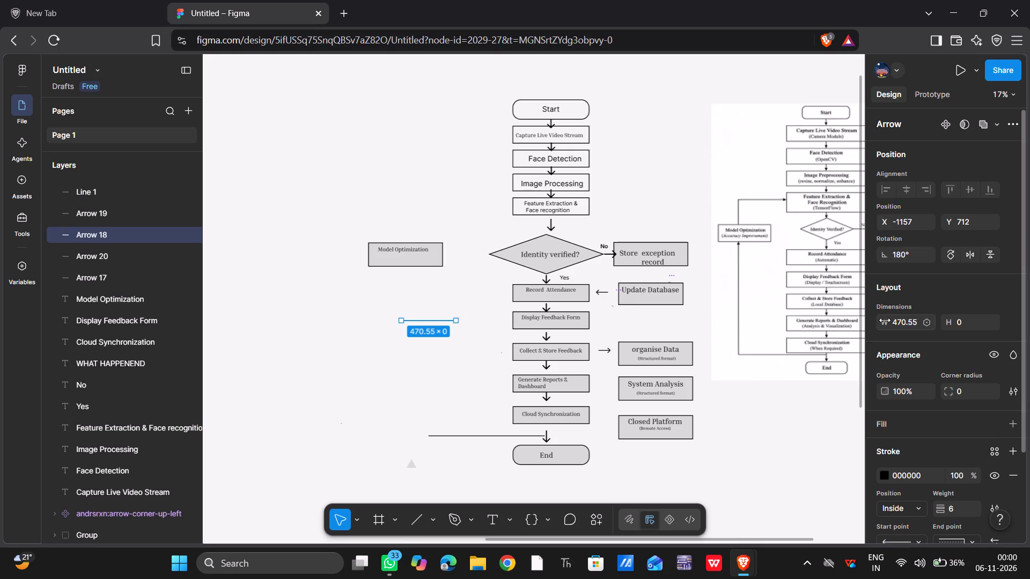
{"action": "left_click", "coordinate": [907, 254]}
{"action": "key", "text": "BackSpace"}
{"action": "type", "text": "90"}
{"action": "key", "text": "Return"}
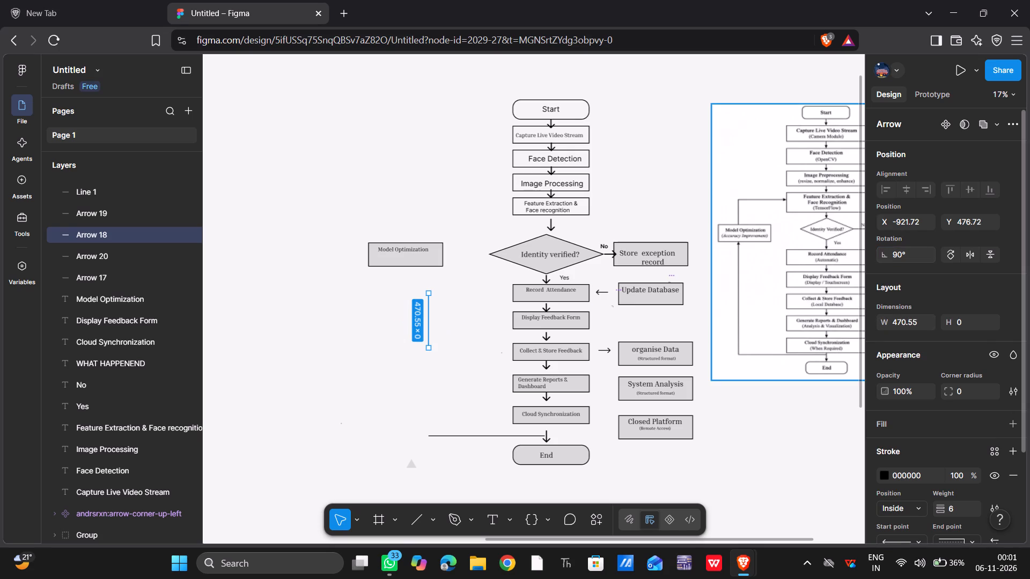
{"action": "left_click", "coordinate": [746, 411]}
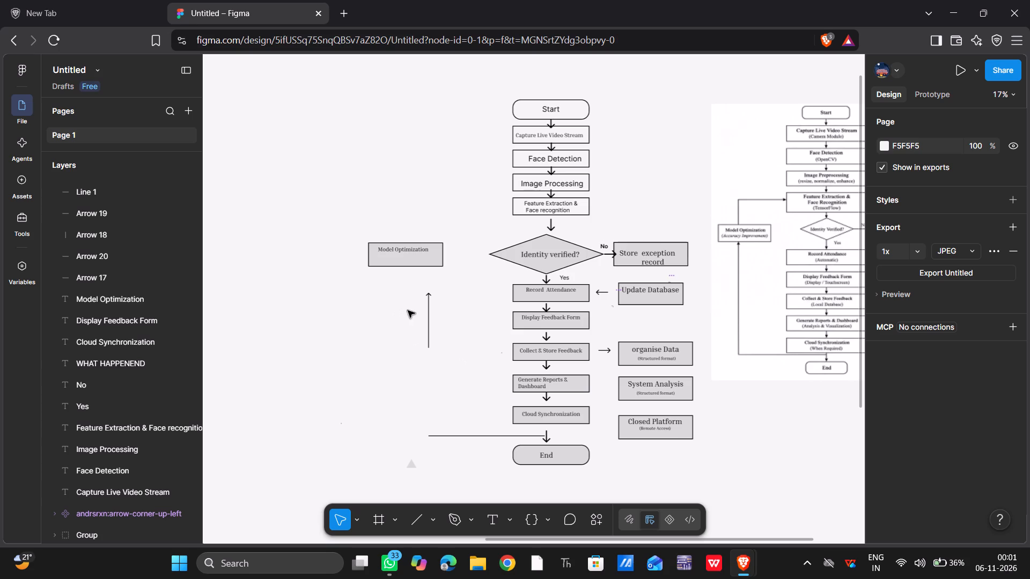
Move the upward arrow to about X -922, Y 1160, just above the free end of the horizontal line.
{"action": "left_click_drag", "start_coordinate": [428, 318], "coordinate": [406, 299]}
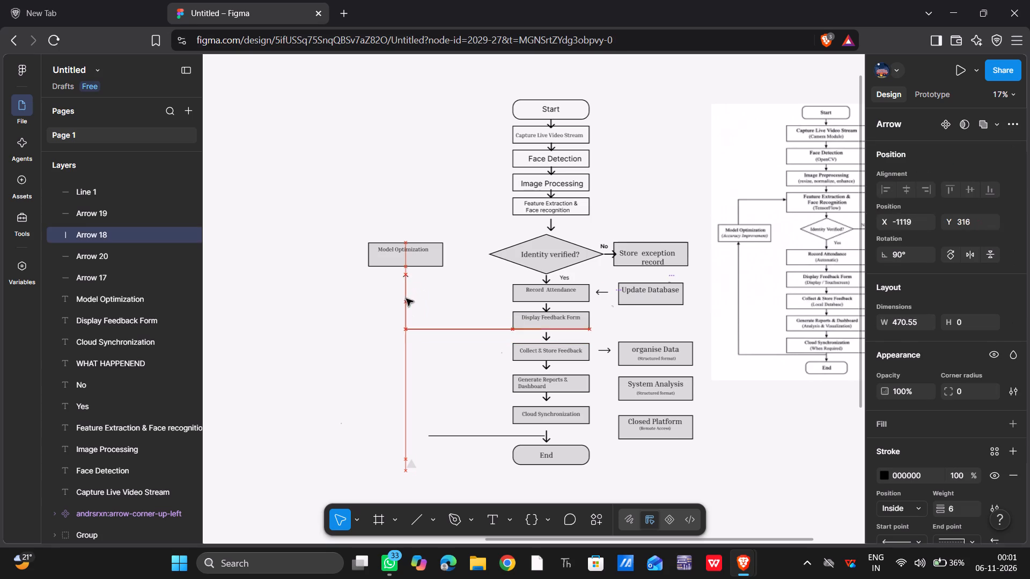
{"action": "left_click_drag", "start_coordinate": [406, 299], "coordinate": [420, 321]}
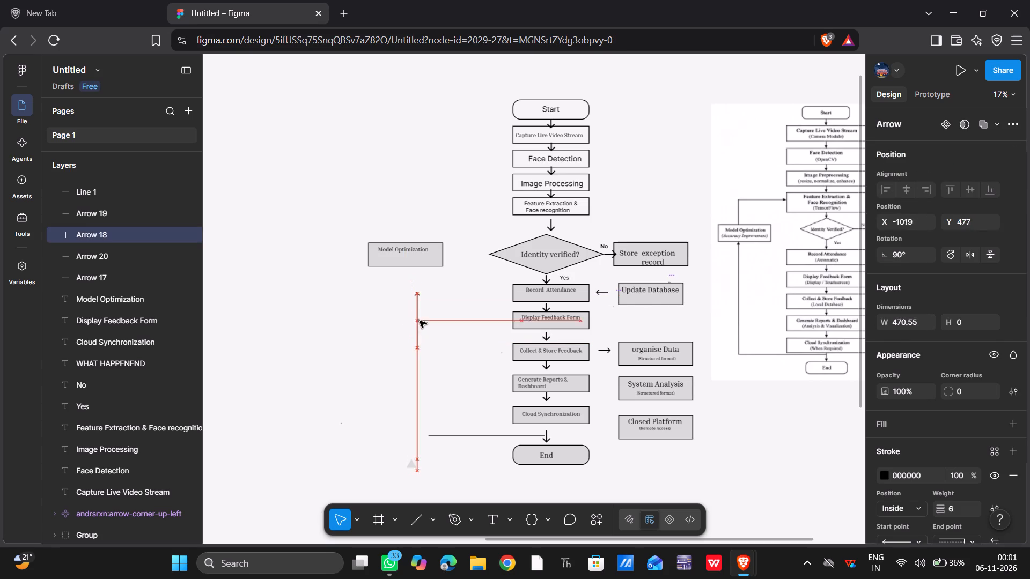
{"action": "left_click_drag", "start_coordinate": [420, 321], "coordinate": [429, 408]}
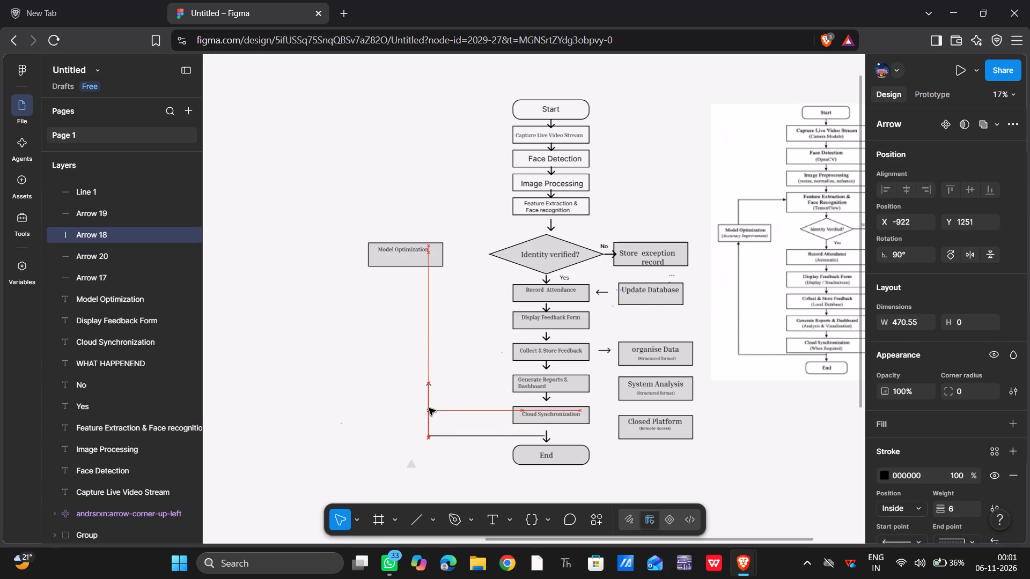
{"action": "left_click_drag", "start_coordinate": [429, 408], "coordinate": [428, 397]}
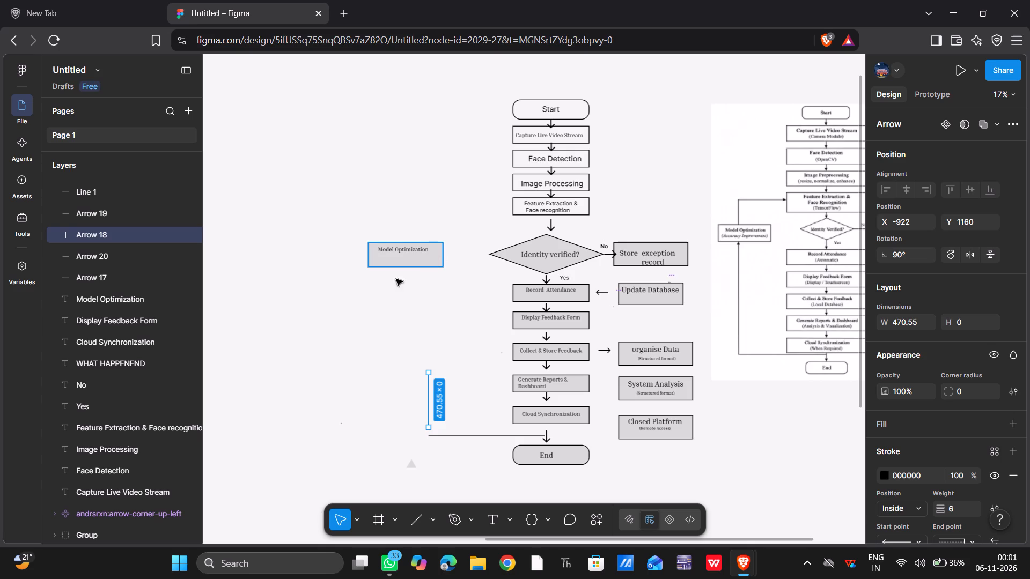
{"action": "left_click", "coordinate": [312, 343]}
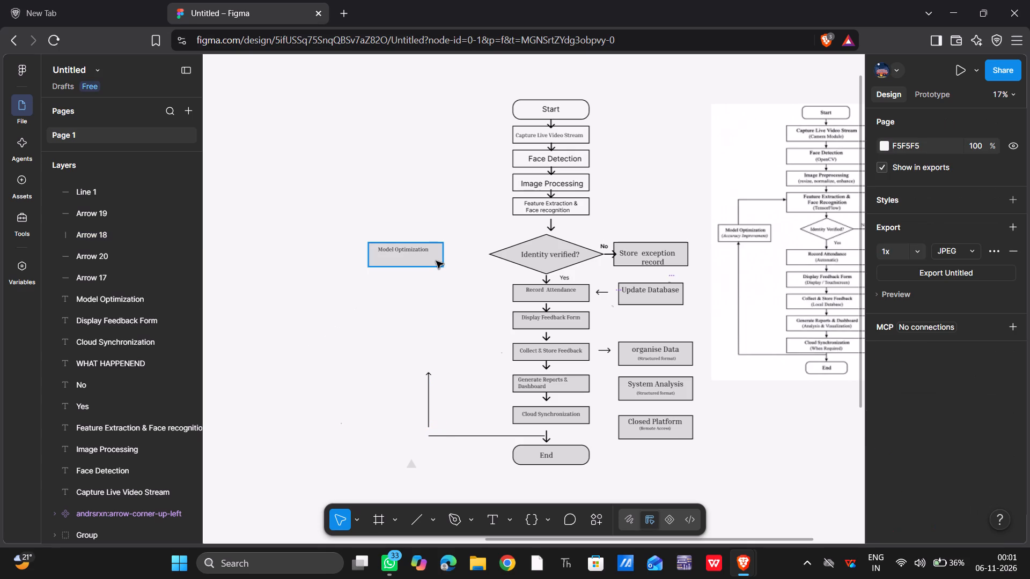
Move the Model Optimization rectangle to about X -1243, Y 49 so it is centred over the upward arrow.
{"action": "left_click_drag", "start_coordinate": [436, 261], "coordinate": [462, 262]}
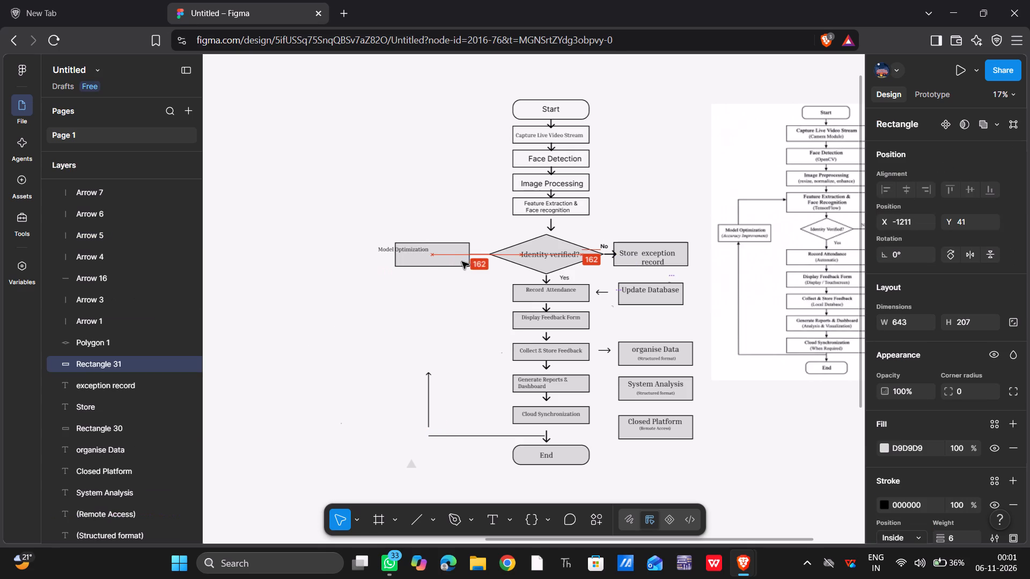
{"action": "left_click_drag", "start_coordinate": [462, 262], "coordinate": [476, 261]}
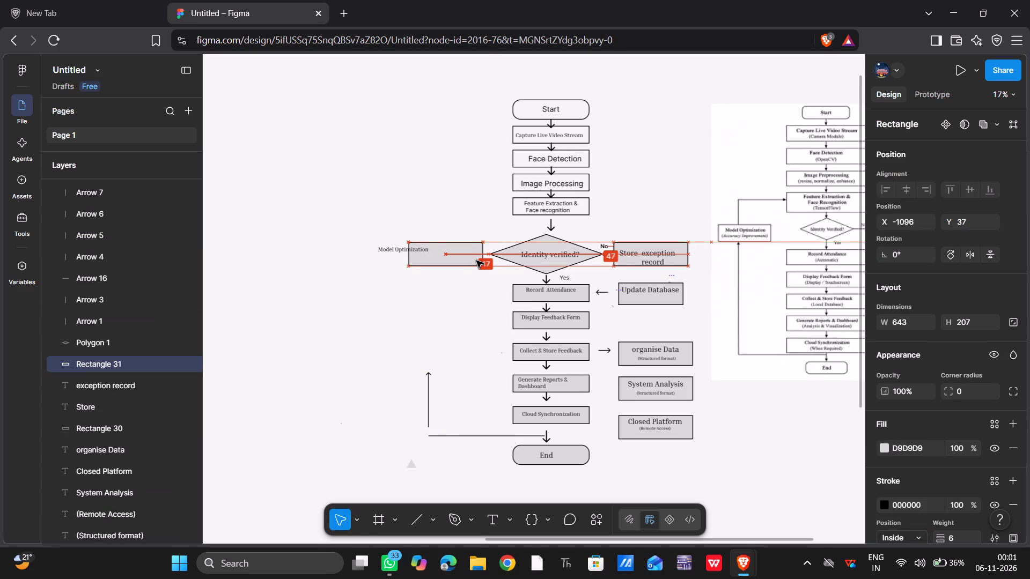
{"action": "left_click_drag", "start_coordinate": [476, 261], "coordinate": [460, 262]}
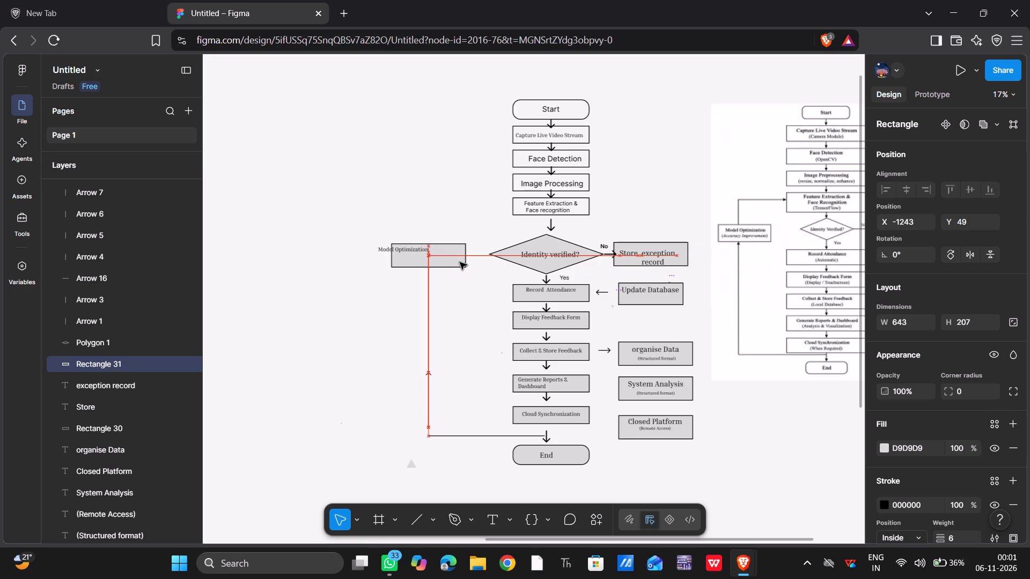
{"action": "left_click_drag", "start_coordinate": [460, 262], "coordinate": [461, 262]}
{"action": "left_click", "coordinate": [472, 336]}
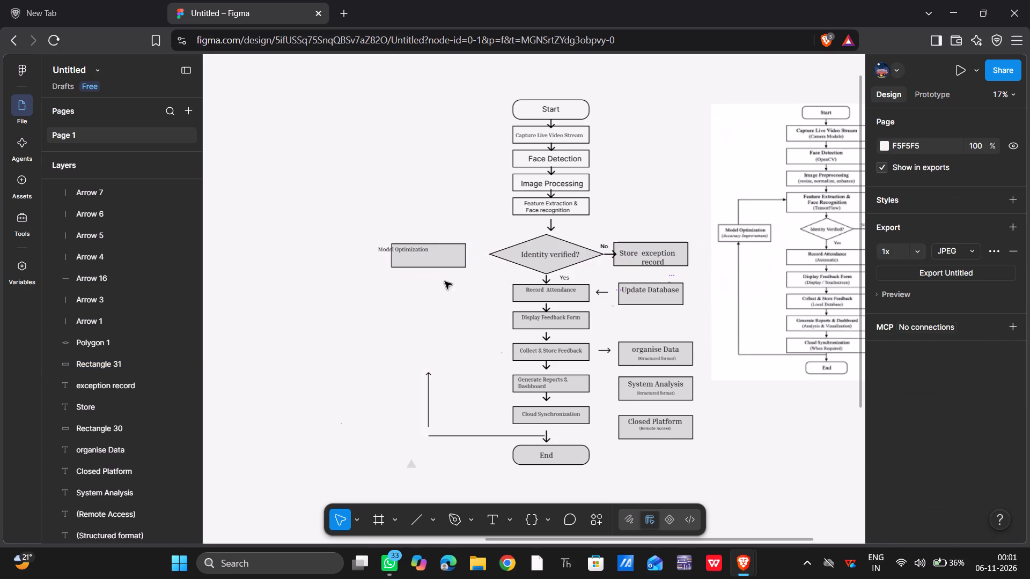
Move the Model Optimization text back inside its rectangle, to about X -1168, Y 90.
{"action": "left_click", "coordinate": [420, 247]}
{"action": "left_click_drag", "start_coordinate": [421, 247], "coordinate": [422, 247]}
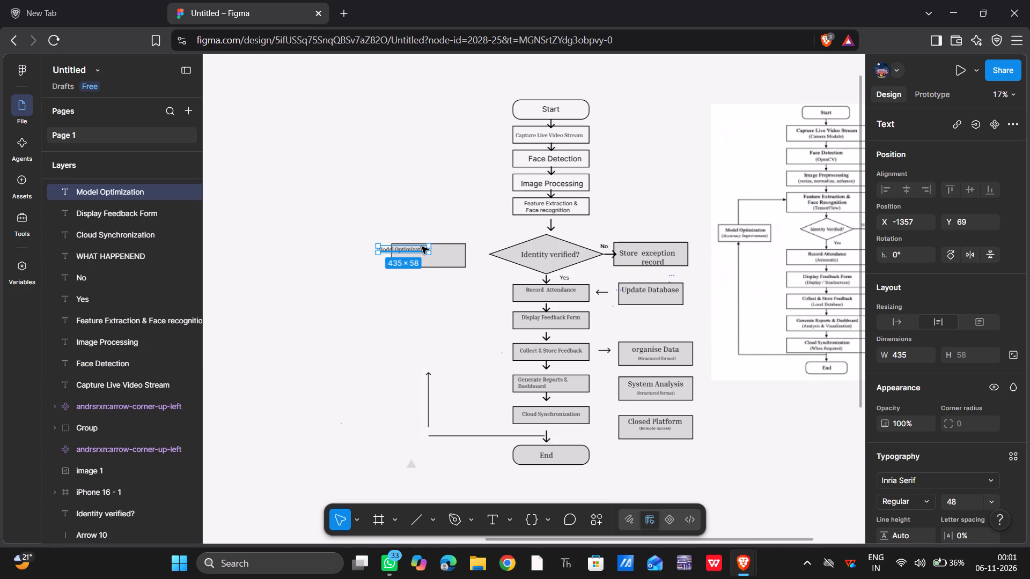
{"action": "left_click_drag", "start_coordinate": [422, 247], "coordinate": [443, 249]}
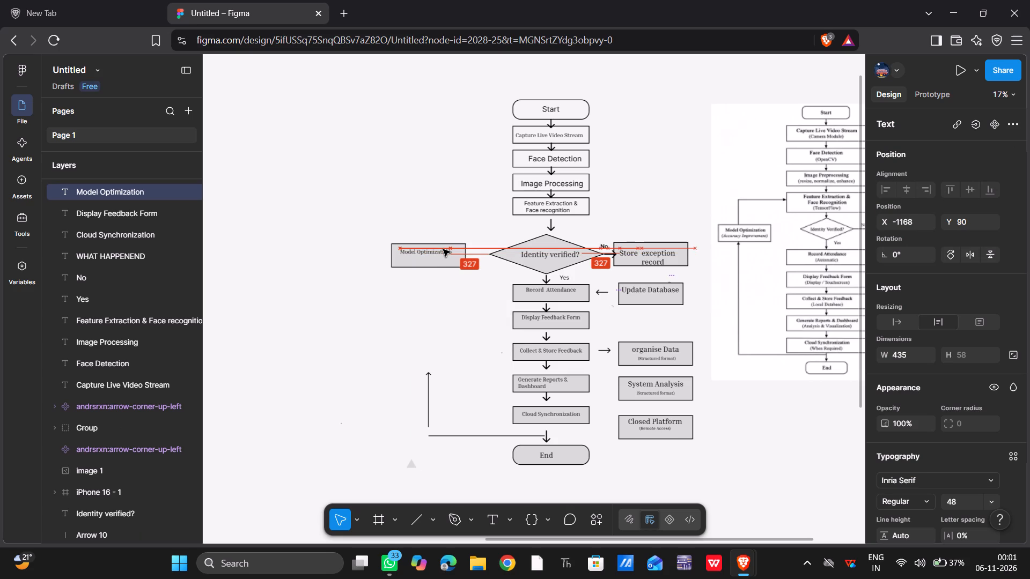
{"action": "left_click_drag", "start_coordinate": [443, 249], "coordinate": [443, 249]}
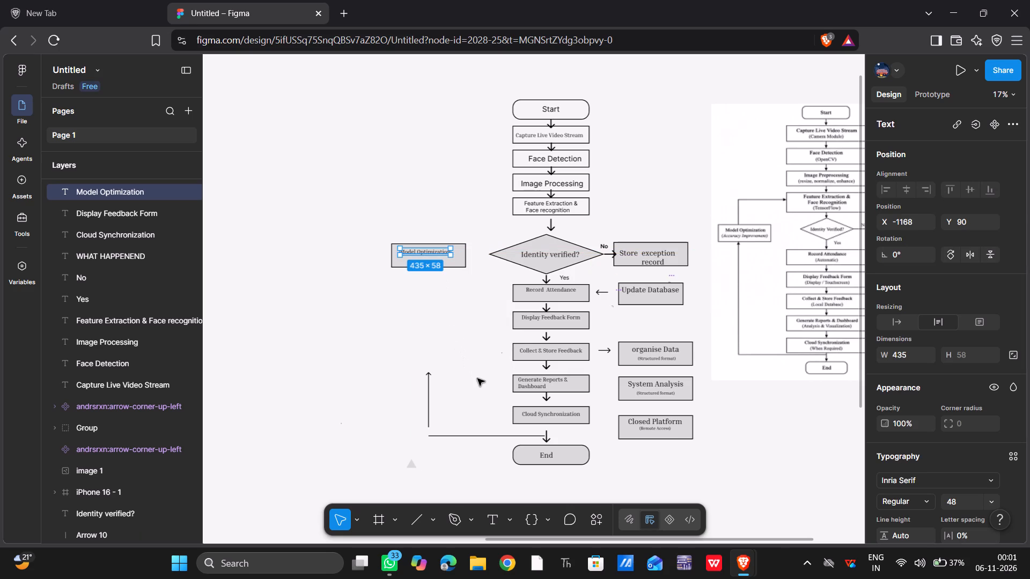
{"action": "left_click", "coordinate": [477, 378]}
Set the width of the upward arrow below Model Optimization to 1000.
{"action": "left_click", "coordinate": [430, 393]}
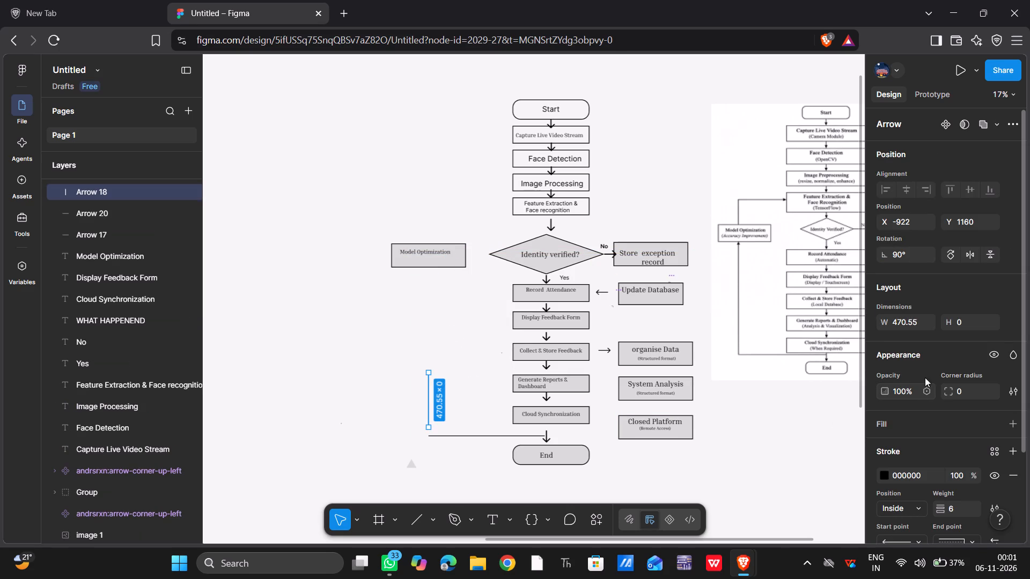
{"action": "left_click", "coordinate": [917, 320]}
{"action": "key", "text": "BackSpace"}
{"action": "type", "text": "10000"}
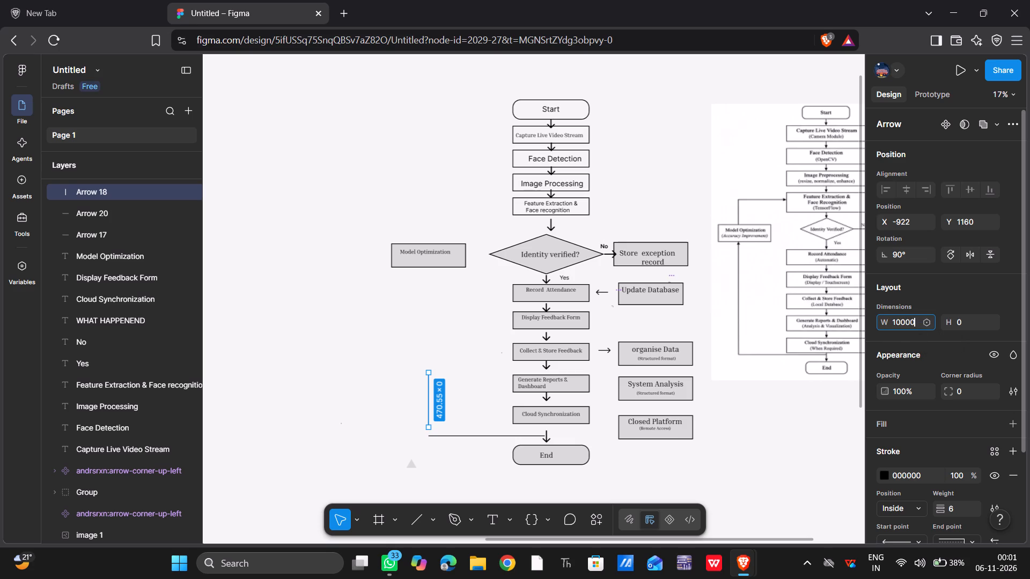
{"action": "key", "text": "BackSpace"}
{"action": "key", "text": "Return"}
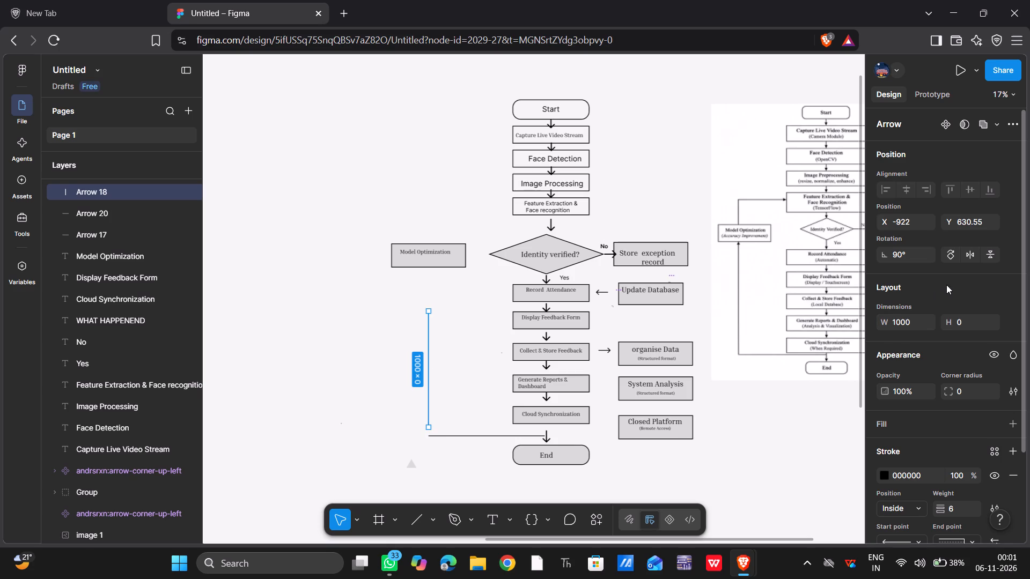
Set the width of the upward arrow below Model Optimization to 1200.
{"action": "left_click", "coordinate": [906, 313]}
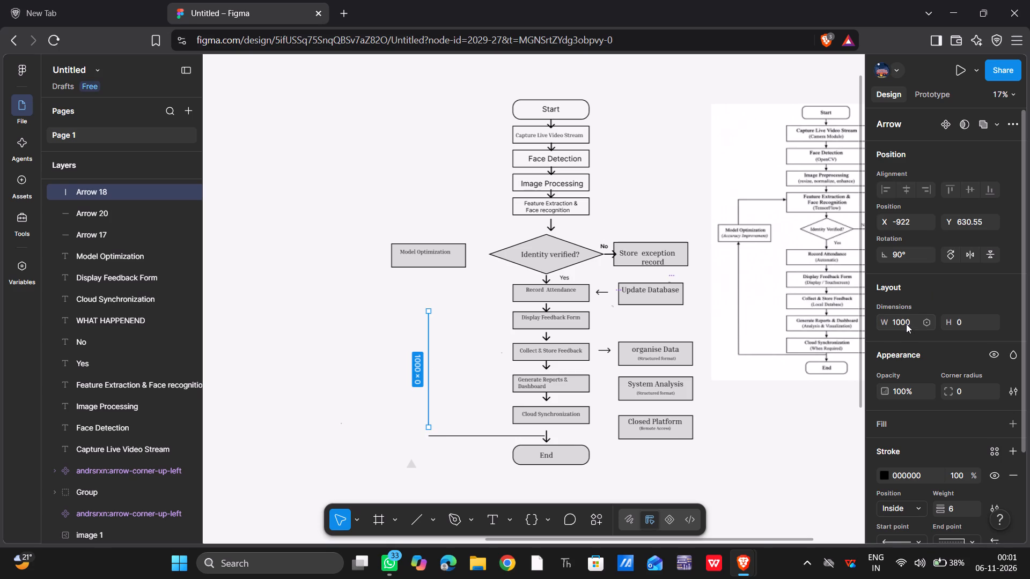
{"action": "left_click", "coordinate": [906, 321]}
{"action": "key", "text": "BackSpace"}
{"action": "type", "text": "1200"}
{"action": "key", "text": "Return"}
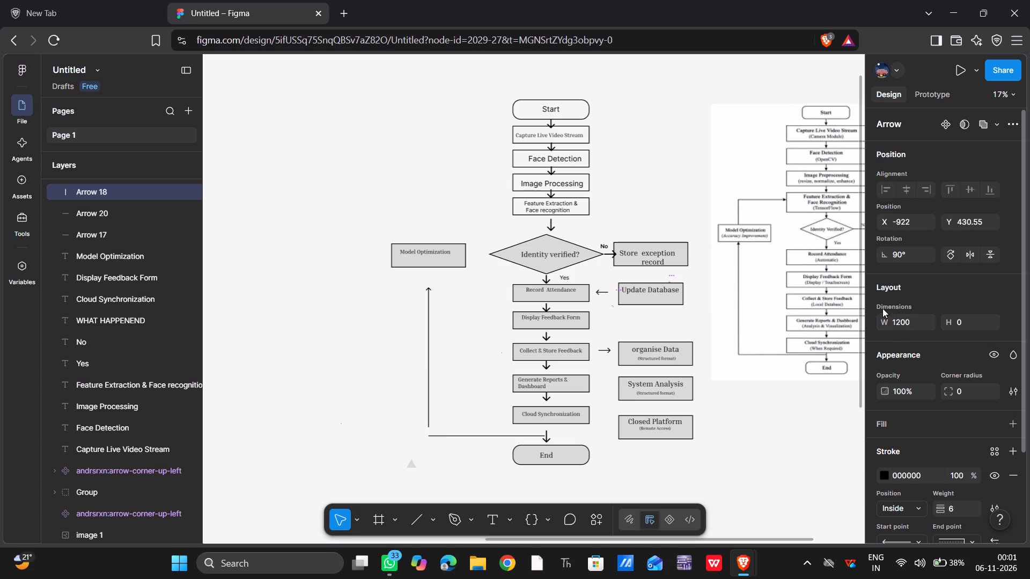
Set the width of the upward arrow to 1400 so its tip reaches the Model Optimization box.
{"action": "left_click", "coordinate": [899, 316]}
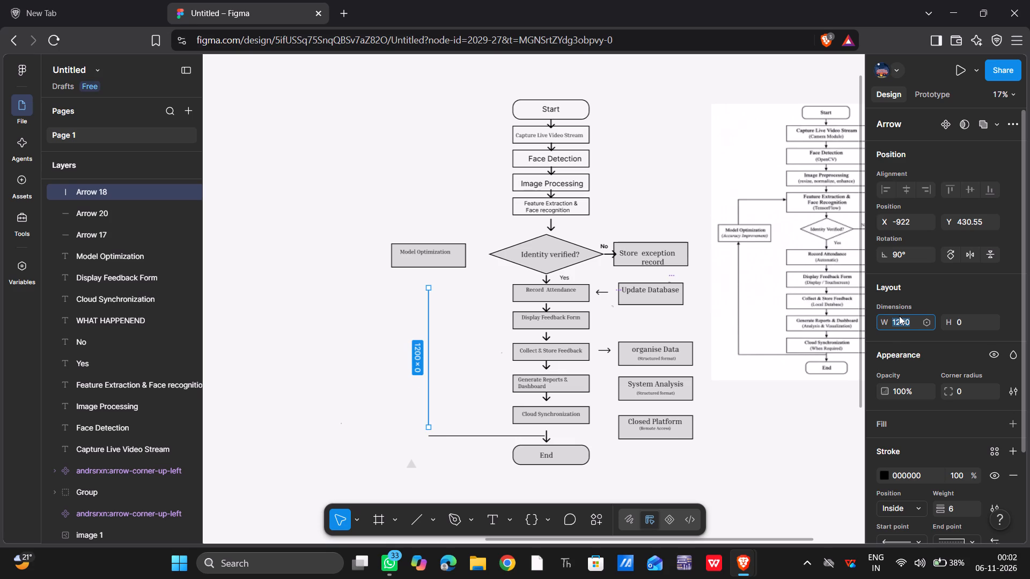
{"action": "key", "text": "BackSpace"}
{"action": "key", "text": "1"}
{"action": "type", "text": "400"}
{"action": "key", "text": "Return"}
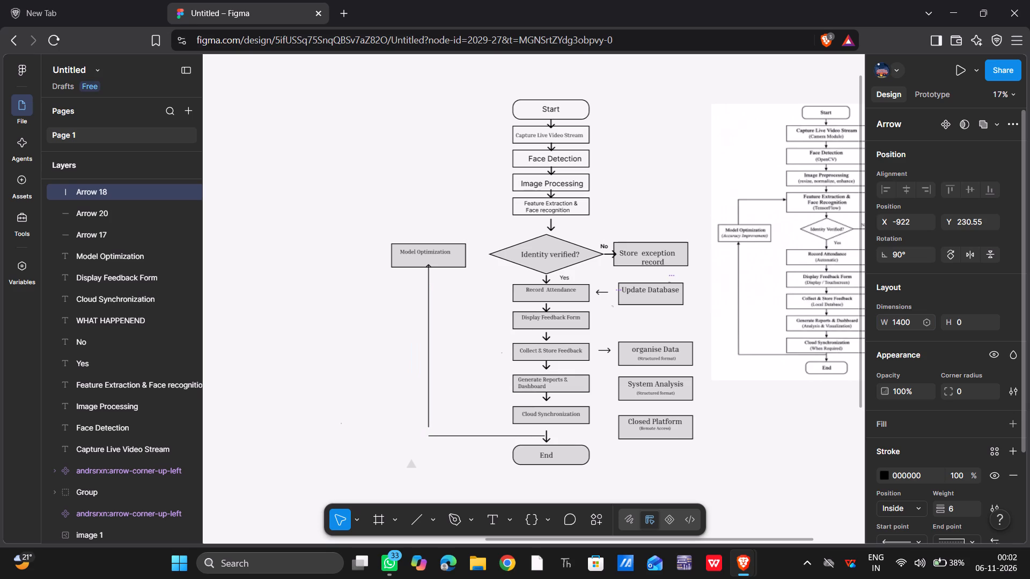
{"action": "left_click", "coordinate": [822, 456]}
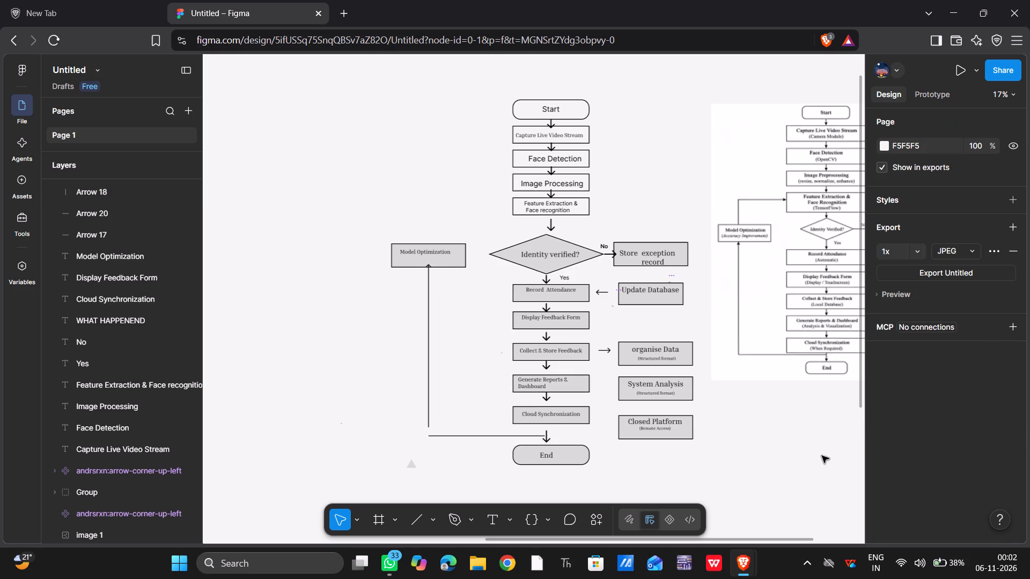
Move the upward arrow below Model Optimization down to about X -922, Y 316, so its tail meets the horizontal line above End.
{"action": "left_click", "coordinate": [429, 367]}
{"action": "left_click_drag", "start_coordinate": [429, 367], "coordinate": [430, 385]}
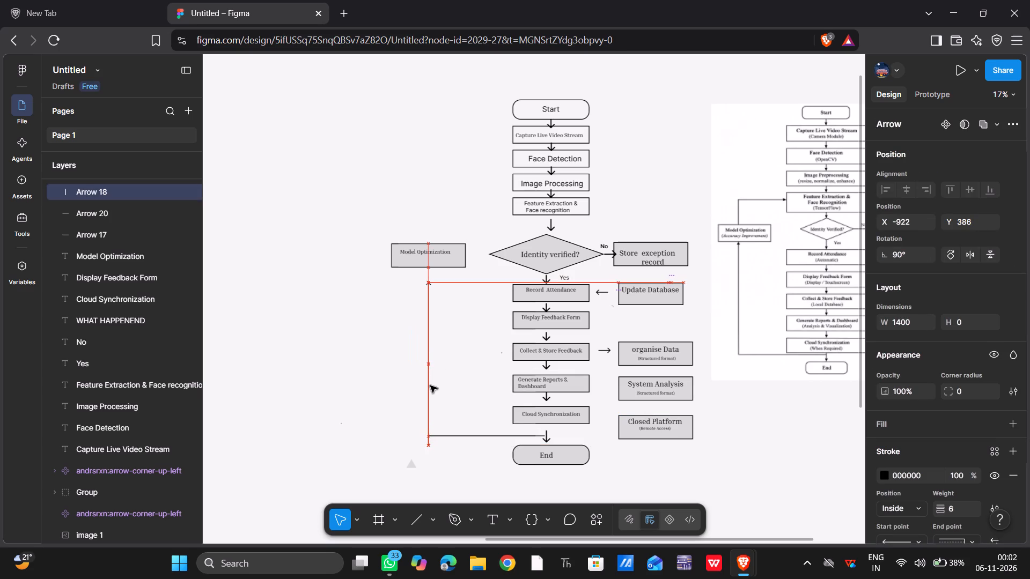
{"action": "left_click_drag", "start_coordinate": [430, 385], "coordinate": [428, 374]}
{"action": "left_click", "coordinate": [320, 385]}
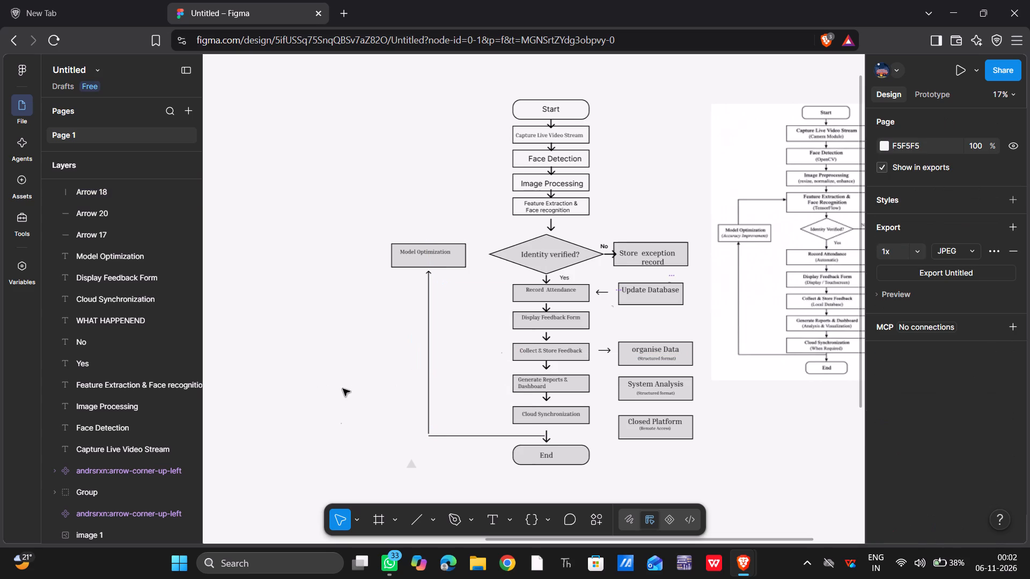
{"action": "left_click", "coordinate": [426, 372]}
{"action": "left_click", "coordinate": [426, 372]}
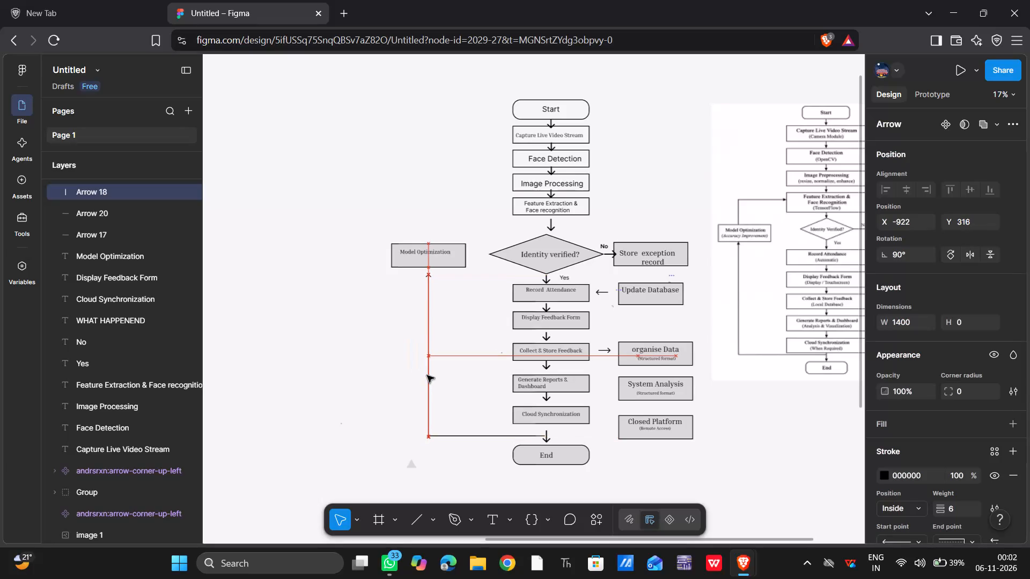
{"action": "left_click", "coordinate": [373, 395]}
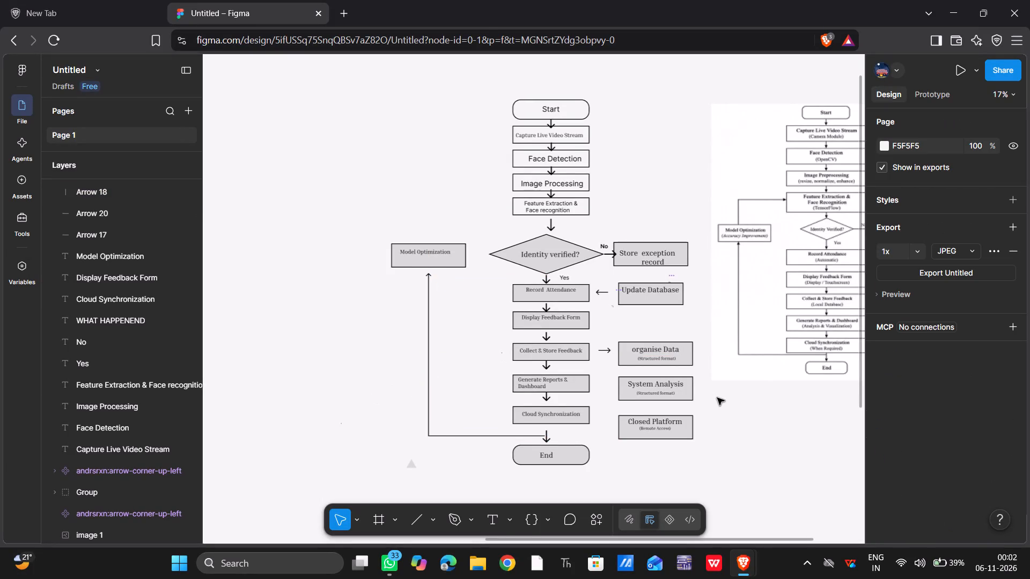
Start a line with the Line tool for the connector leaving the outer edge of the Store exception record box.
{"action": "scroll", "coordinate": [717, 398], "scroll_direction": "left", "scroll_amount": 1}
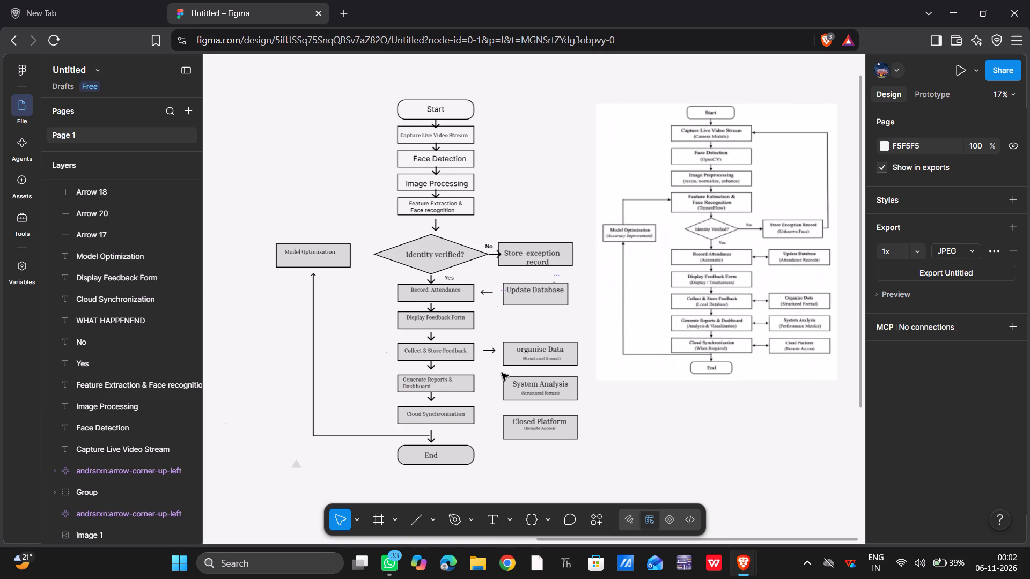
{"action": "left_click", "coordinate": [431, 517]}
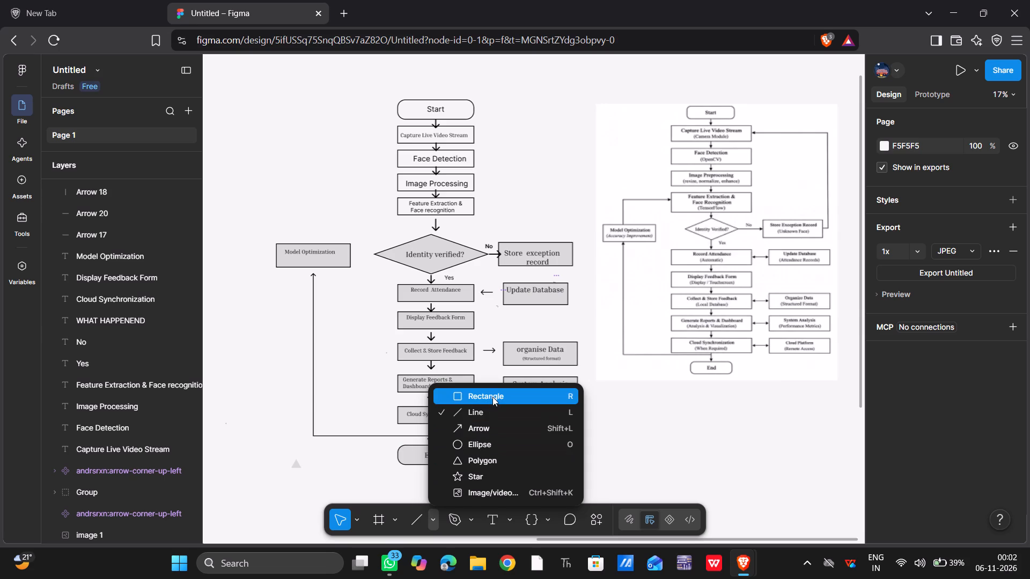
{"action": "left_click", "coordinate": [495, 406]}
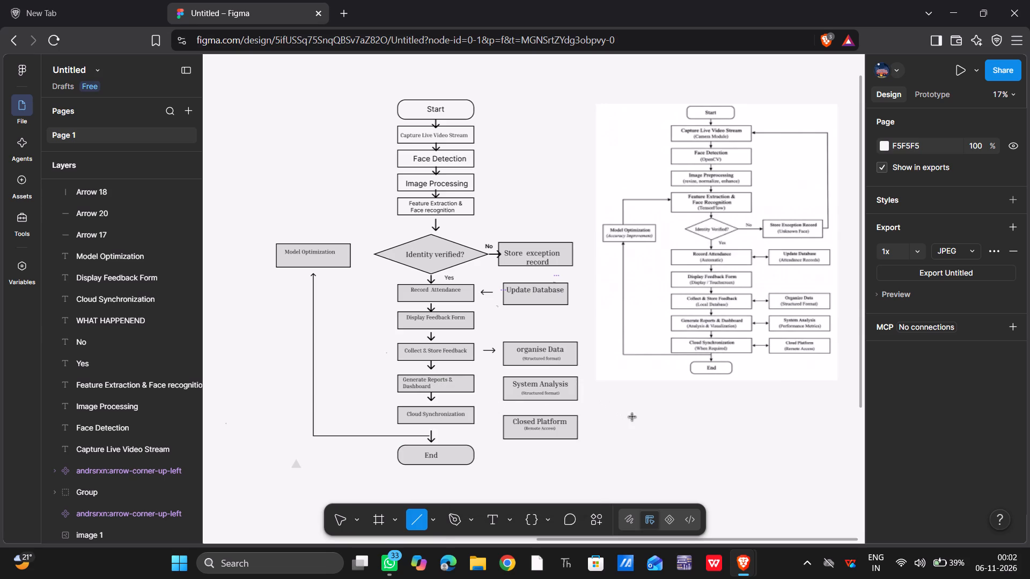
{"action": "left_click", "coordinate": [632, 417]}
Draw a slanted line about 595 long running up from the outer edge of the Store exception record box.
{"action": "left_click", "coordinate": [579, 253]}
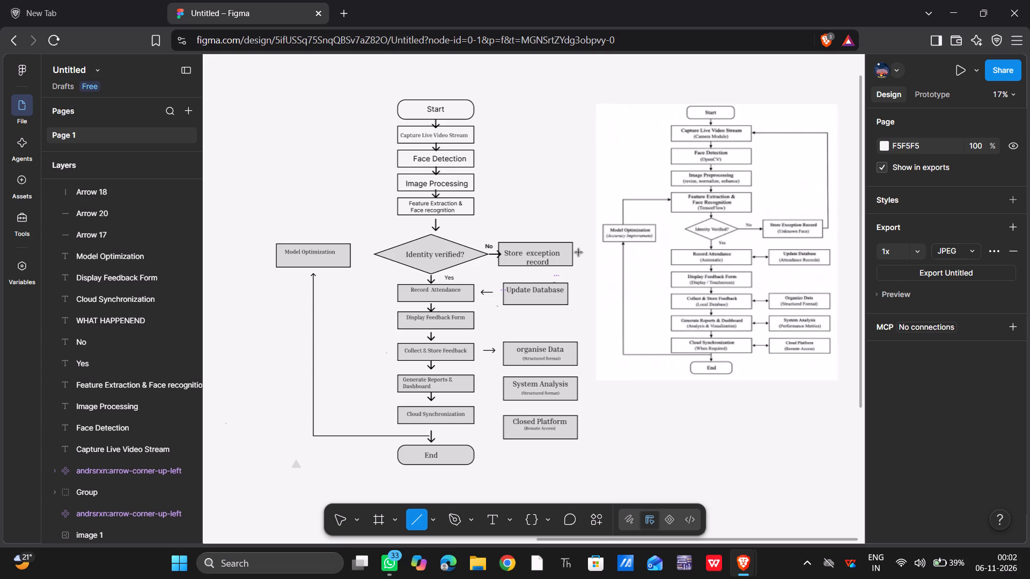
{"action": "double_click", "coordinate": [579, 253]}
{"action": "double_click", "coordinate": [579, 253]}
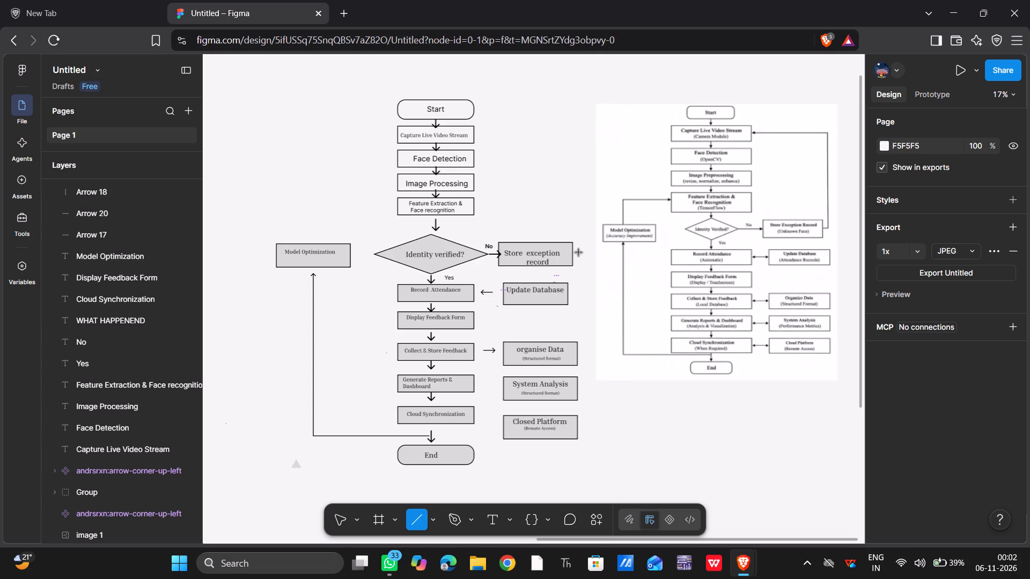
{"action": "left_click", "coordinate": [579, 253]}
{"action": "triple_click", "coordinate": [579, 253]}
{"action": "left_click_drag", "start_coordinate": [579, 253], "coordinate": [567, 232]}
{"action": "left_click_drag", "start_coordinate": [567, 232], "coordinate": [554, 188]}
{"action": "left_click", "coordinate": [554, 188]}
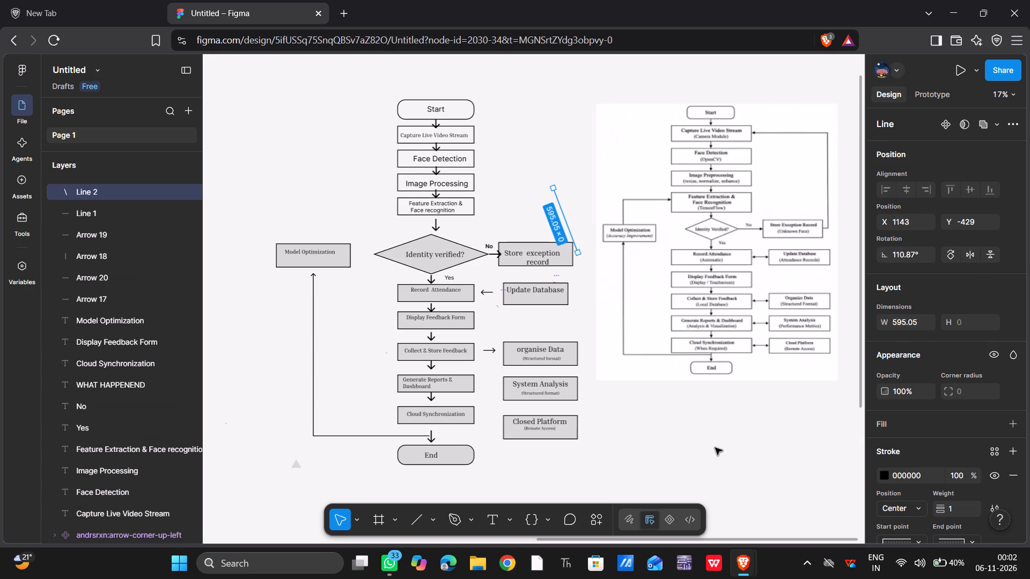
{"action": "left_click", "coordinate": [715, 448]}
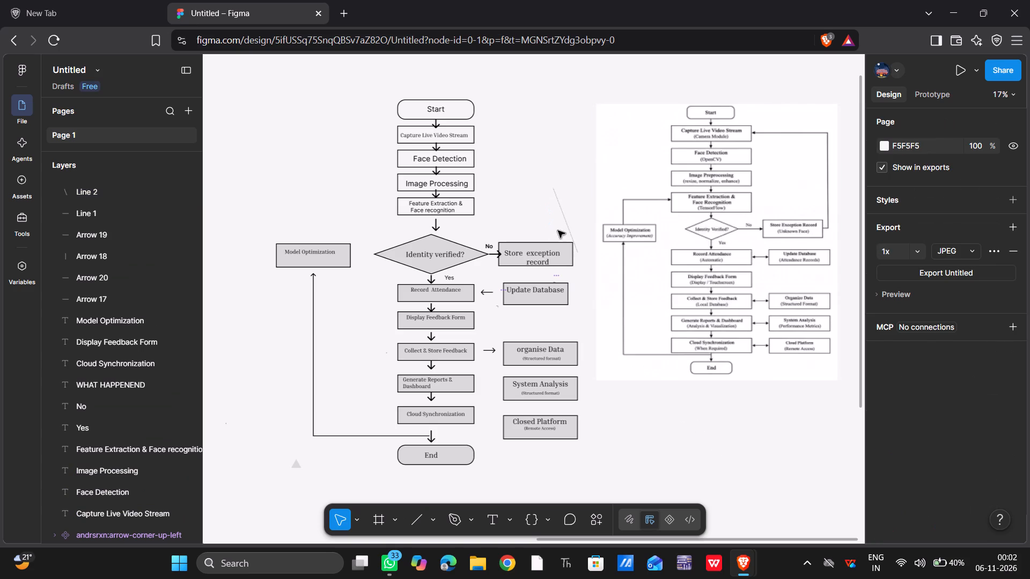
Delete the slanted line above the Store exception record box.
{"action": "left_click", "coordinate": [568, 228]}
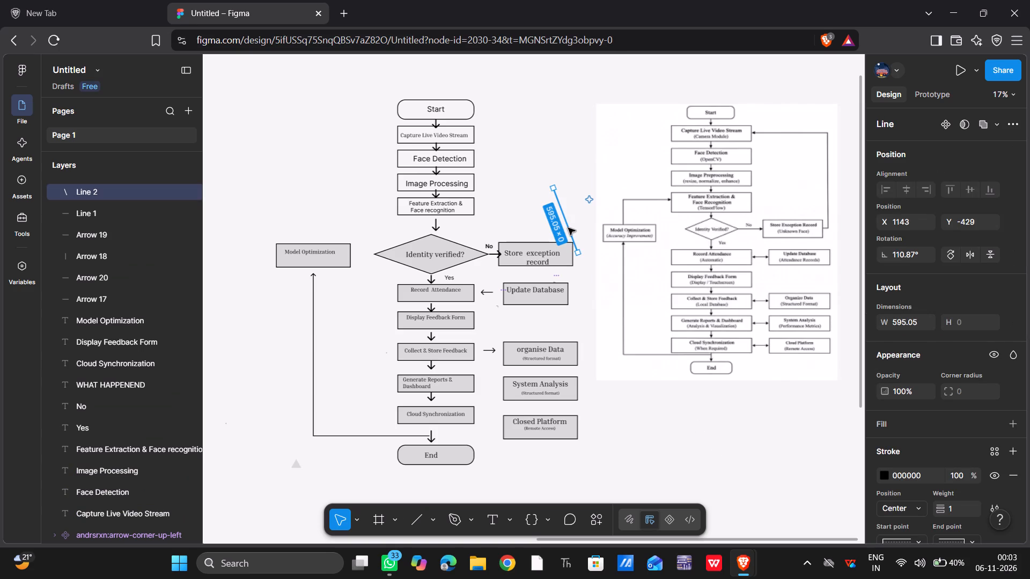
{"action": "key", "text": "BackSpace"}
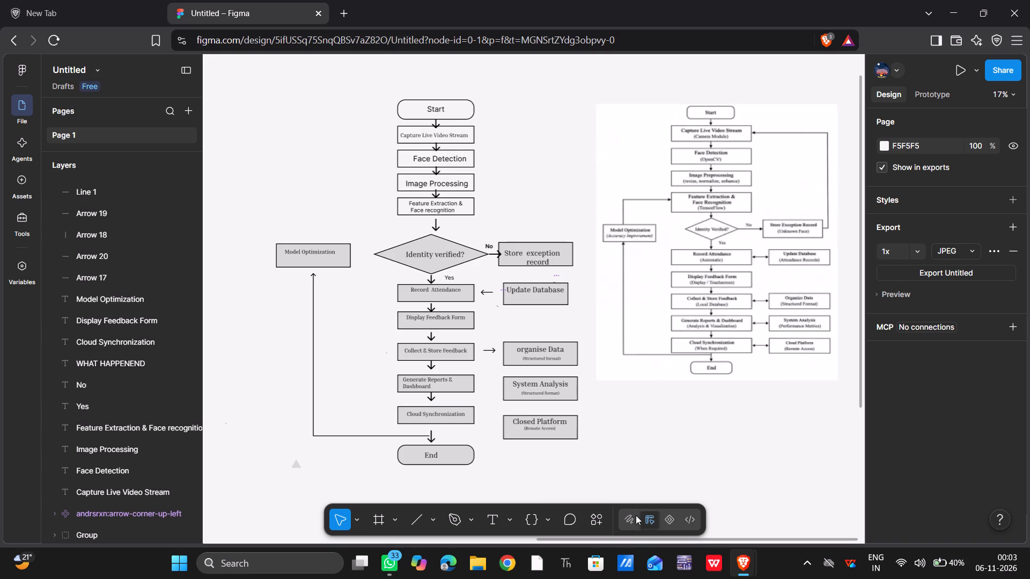